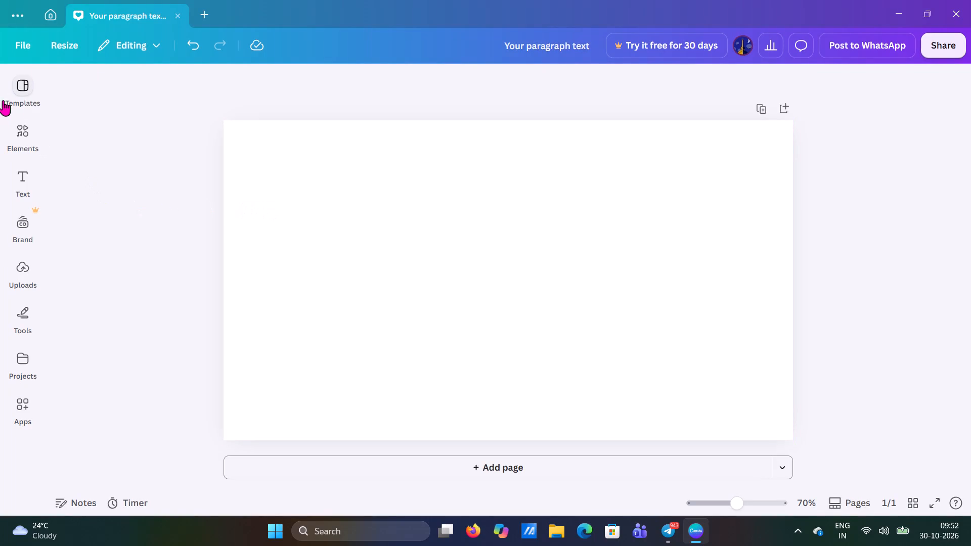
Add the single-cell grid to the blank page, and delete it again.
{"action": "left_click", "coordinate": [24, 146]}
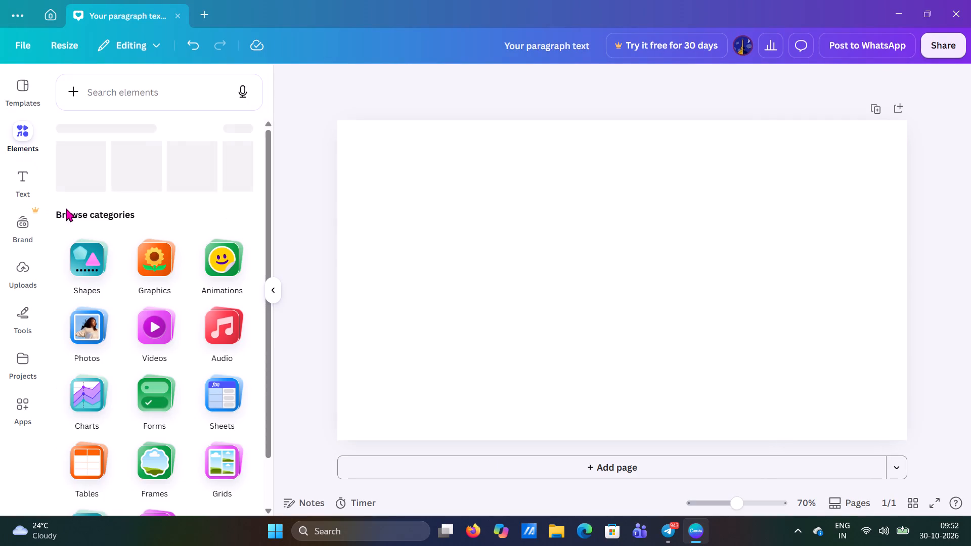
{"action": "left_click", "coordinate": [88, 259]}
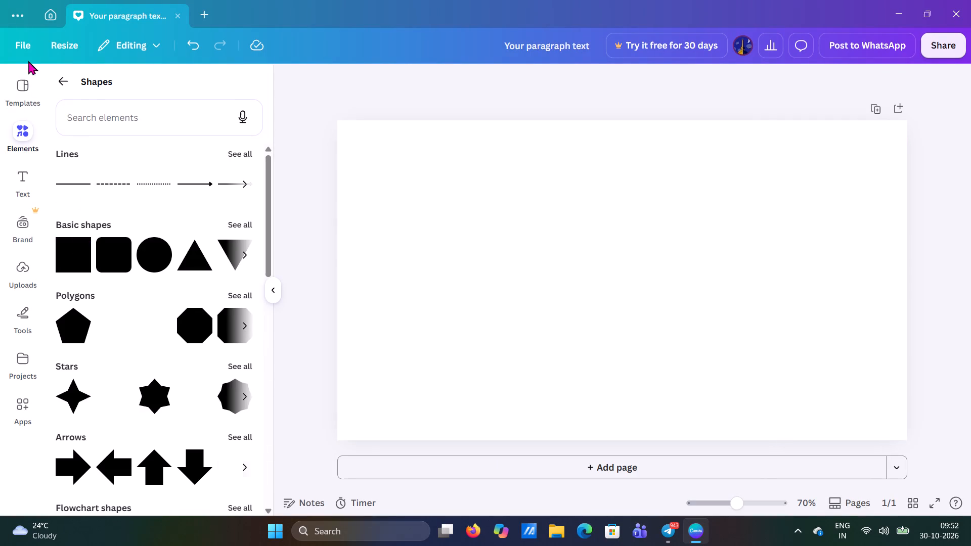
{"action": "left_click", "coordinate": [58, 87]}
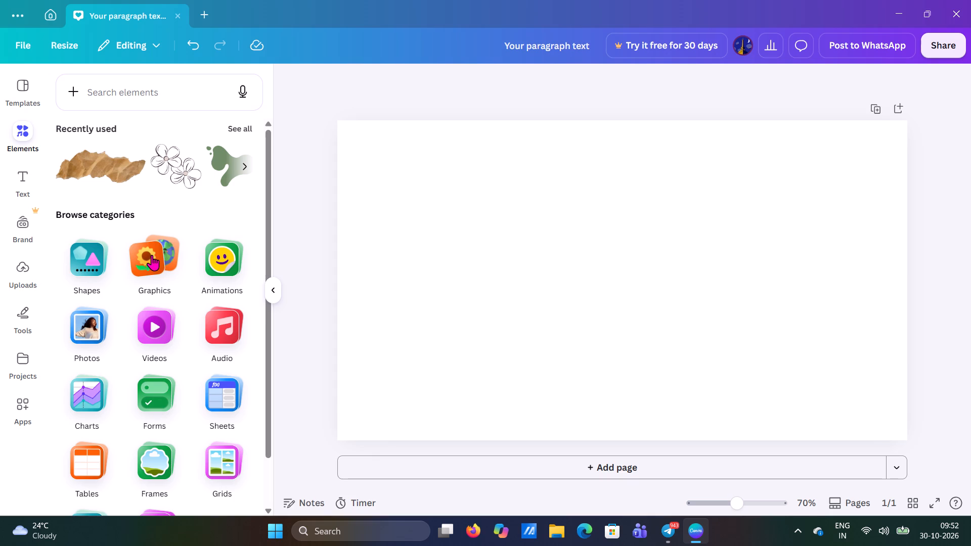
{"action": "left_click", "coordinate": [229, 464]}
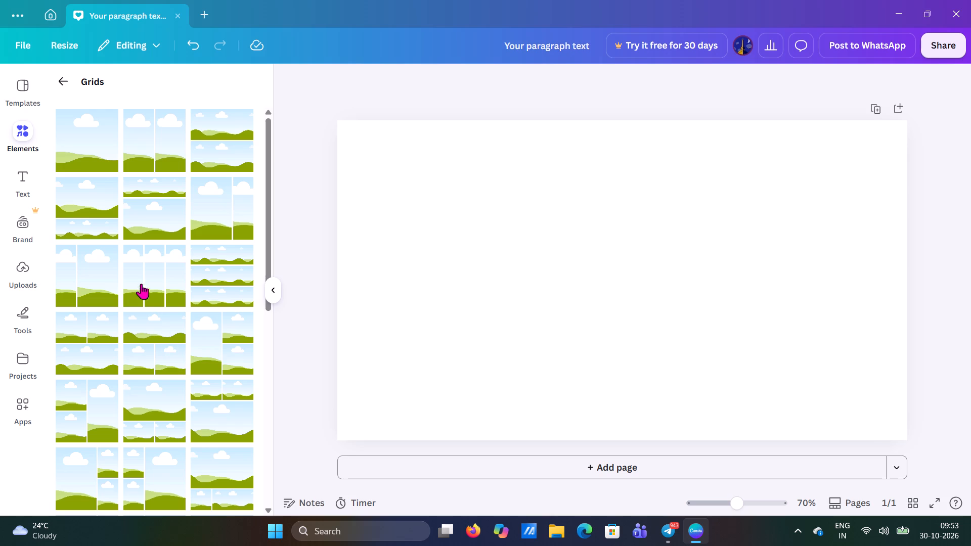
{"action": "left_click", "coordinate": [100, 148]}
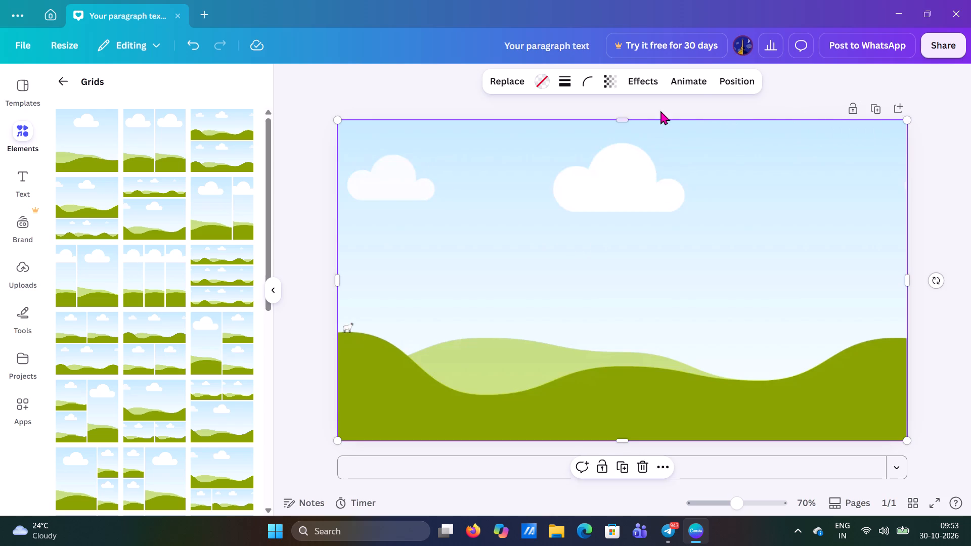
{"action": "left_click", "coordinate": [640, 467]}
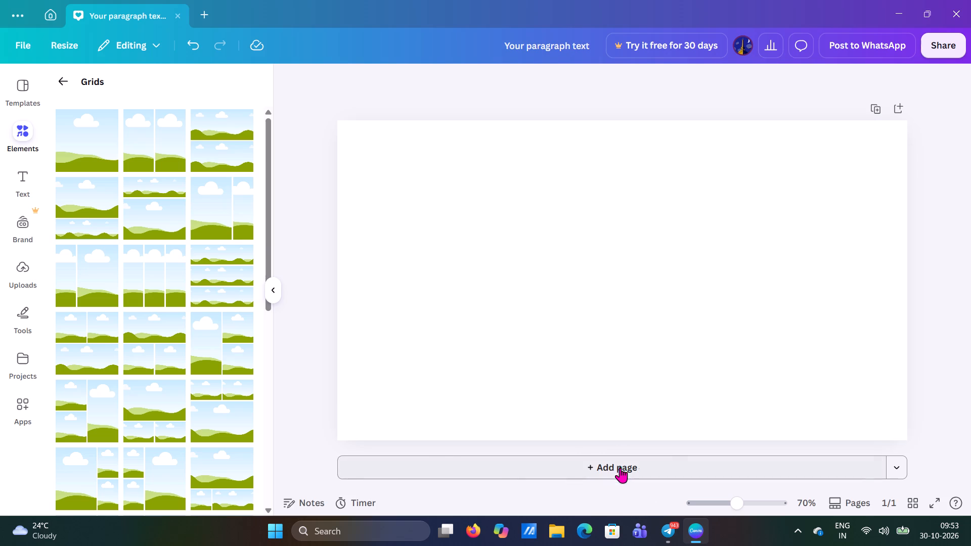
Browse the available grid layouts for a multi-cell arrangement that suits the page.
{"action": "scroll", "coordinate": [211, 430], "scroll_direction": "up", "scroll_amount": 2}
{"action": "scroll", "coordinate": [203, 425], "scroll_direction": "down", "scroll_amount": 2}
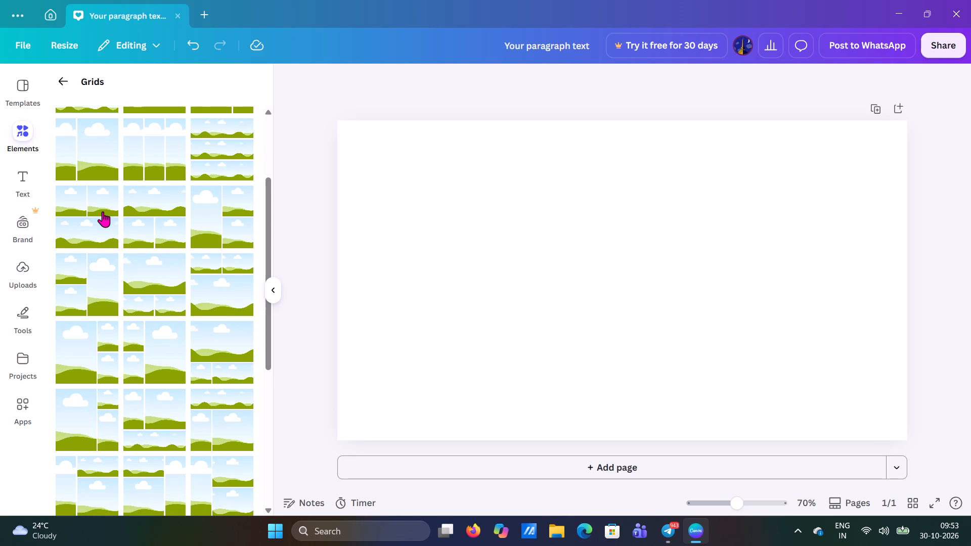
{"action": "scroll", "coordinate": [103, 211], "scroll_direction": "up", "scroll_amount": 1}
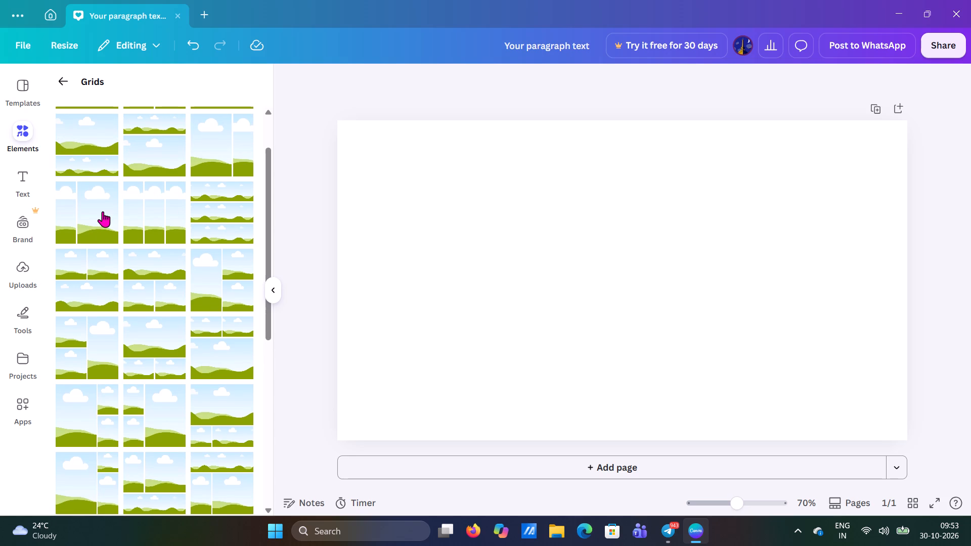
{"action": "scroll", "coordinate": [103, 211], "scroll_direction": "up", "scroll_amount": 1}
{"action": "scroll", "coordinate": [103, 211], "scroll_direction": "down", "scroll_amount": 1}
{"action": "scroll", "coordinate": [103, 211], "scroll_direction": "up", "scroll_amount": 1}
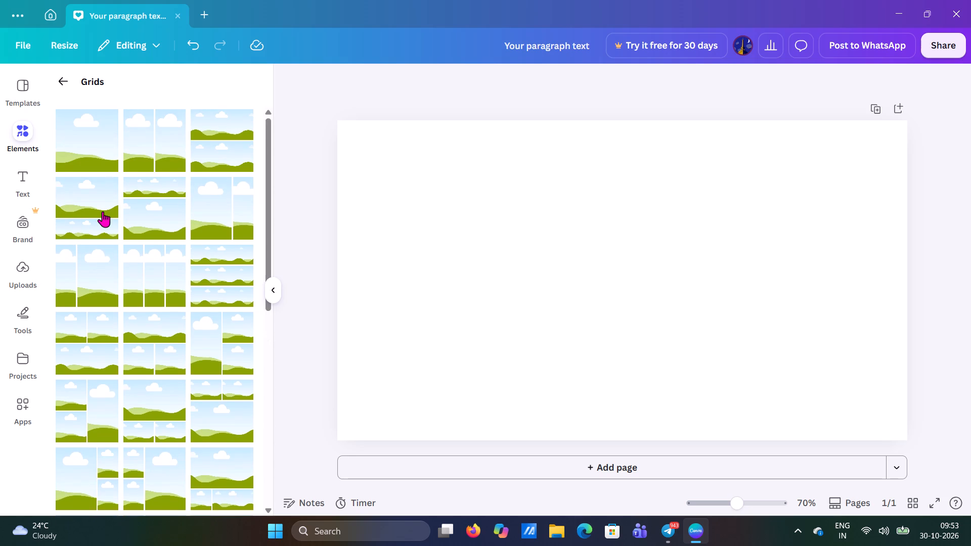
{"action": "scroll", "coordinate": [103, 211], "scroll_direction": "down", "scroll_amount": 4}
{"action": "scroll", "coordinate": [103, 211], "scroll_direction": "up", "scroll_amount": 1}
{"action": "scroll", "coordinate": [103, 211], "scroll_direction": "down", "scroll_amount": 1}
{"action": "scroll", "coordinate": [103, 211], "scroll_direction": "up", "scroll_amount": 1}
{"action": "scroll", "coordinate": [103, 211], "scroll_direction": "down", "scroll_amount": 2}
{"action": "scroll", "coordinate": [103, 211], "scroll_direction": "up", "scroll_amount": 2}
{"action": "scroll", "coordinate": [103, 211], "scroll_direction": "down", "scroll_amount": 5}
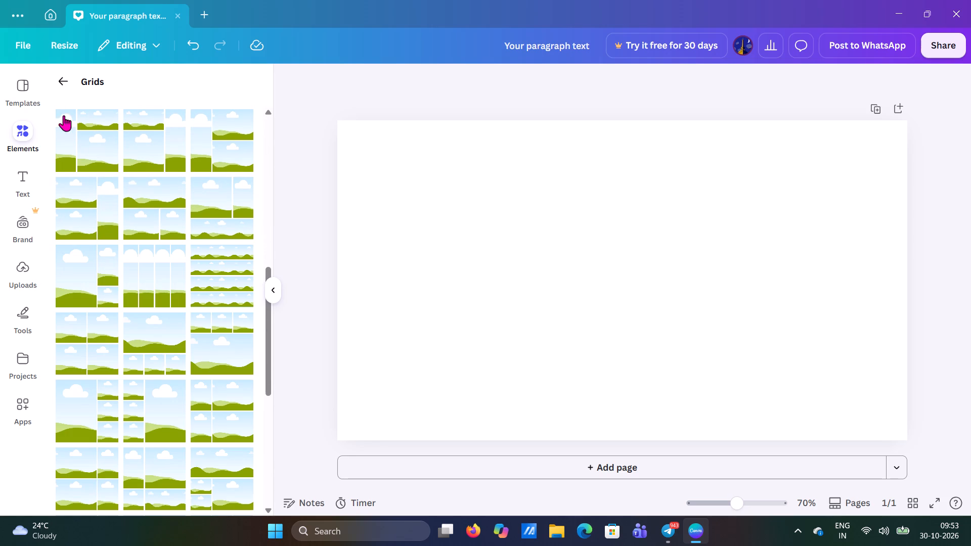
Look through the basic-shape frames in the Frames category of the elements library.
{"action": "left_click", "coordinate": [64, 84]}
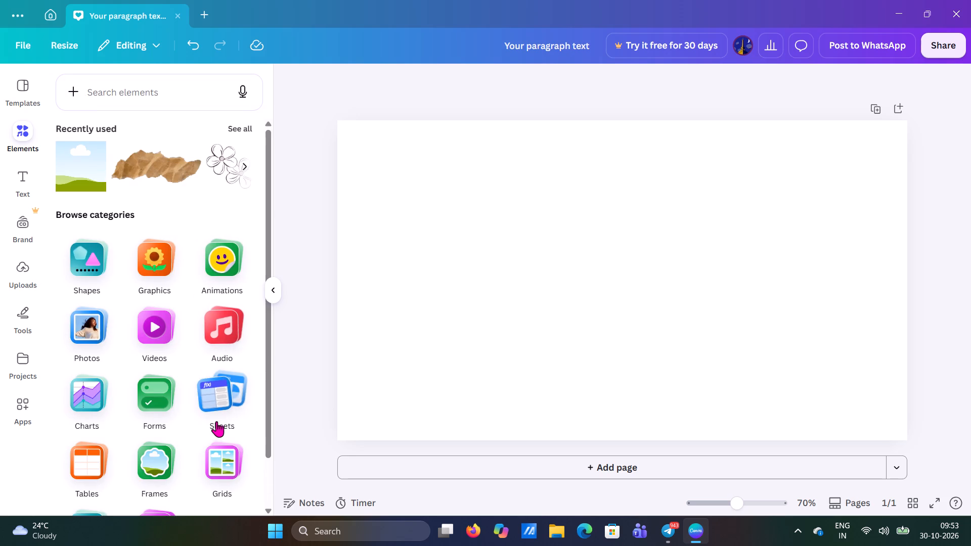
{"action": "left_click", "coordinate": [173, 465]}
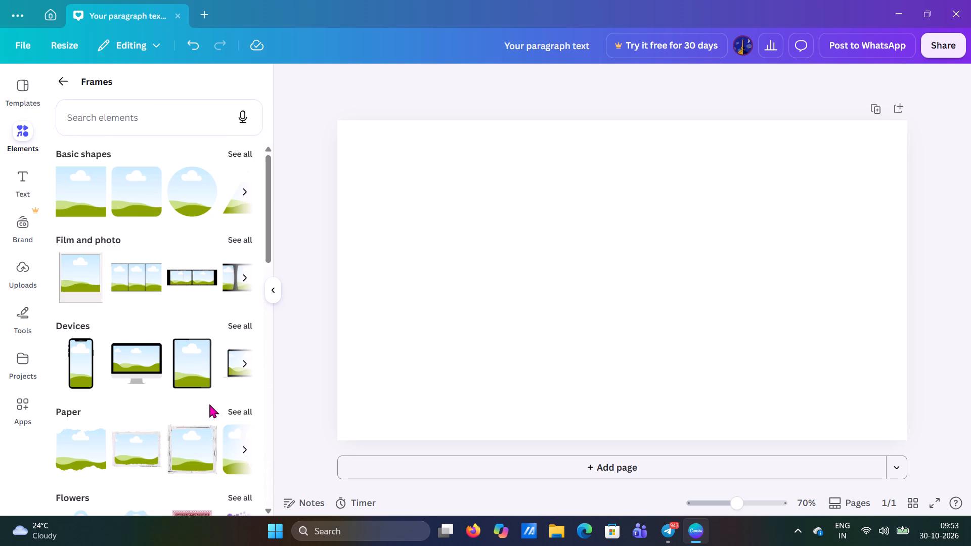
{"action": "left_click", "coordinate": [246, 157]}
{"action": "scroll", "coordinate": [230, 257], "scroll_direction": "down", "scroll_amount": 6}
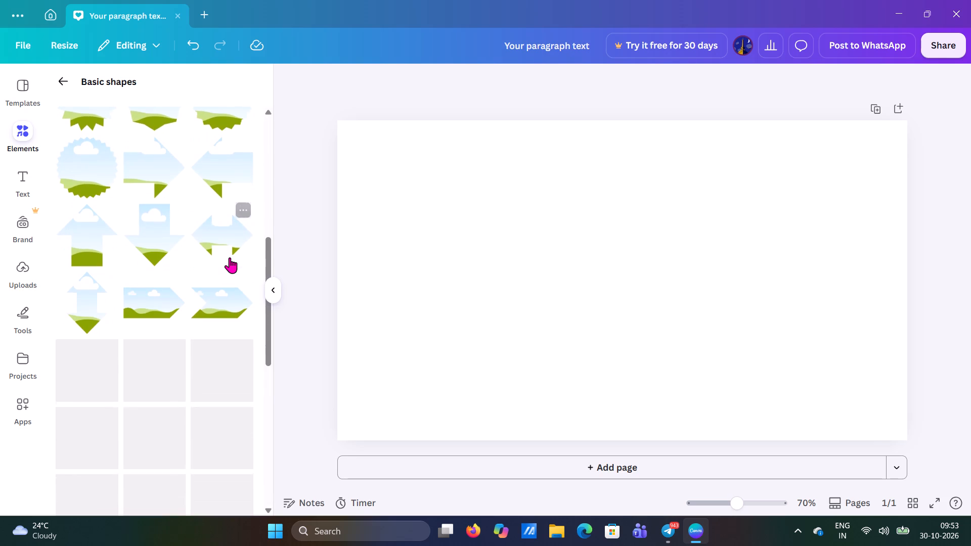
{"action": "scroll", "coordinate": [230, 259], "scroll_direction": "down", "scroll_amount": 2}
{"action": "scroll", "coordinate": [230, 259], "scroll_direction": "up", "scroll_amount": 1}
{"action": "scroll", "coordinate": [230, 259], "scroll_direction": "down", "scroll_amount": 1}
{"action": "scroll", "coordinate": [229, 260], "scroll_direction": "up", "scroll_amount": 1}
{"action": "scroll", "coordinate": [228, 260], "scroll_direction": "down", "scroll_amount": 1}
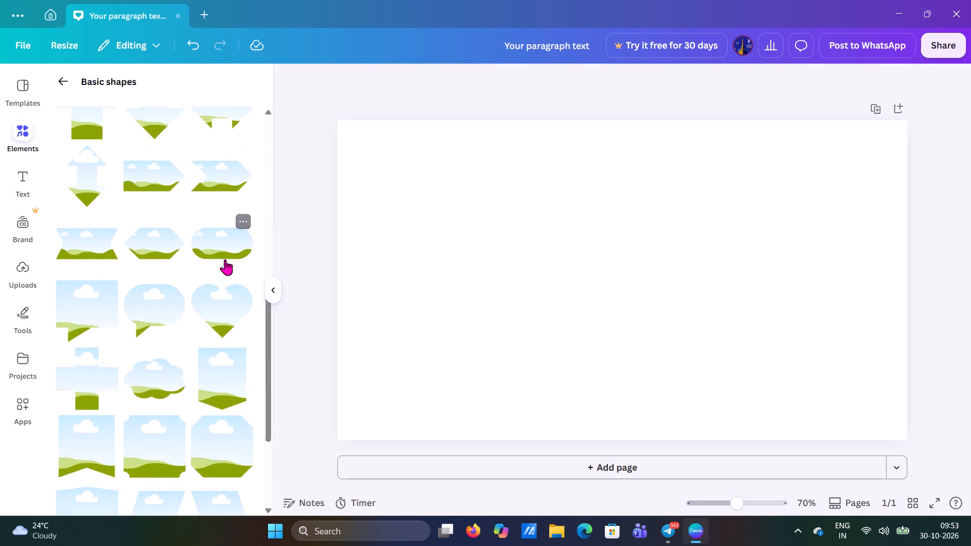
{"action": "scroll", "coordinate": [225, 259], "scroll_direction": "up", "scroll_amount": 1}
{"action": "scroll", "coordinate": [225, 259], "scroll_direction": "down", "scroll_amount": 6}
{"action": "left_click", "coordinate": [62, 74]}
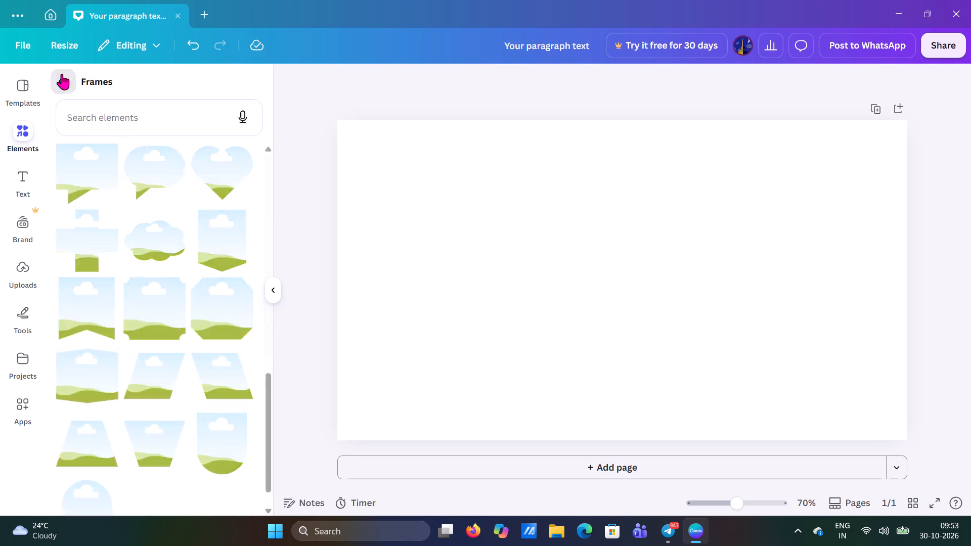
{"action": "left_click", "coordinate": [60, 79]}
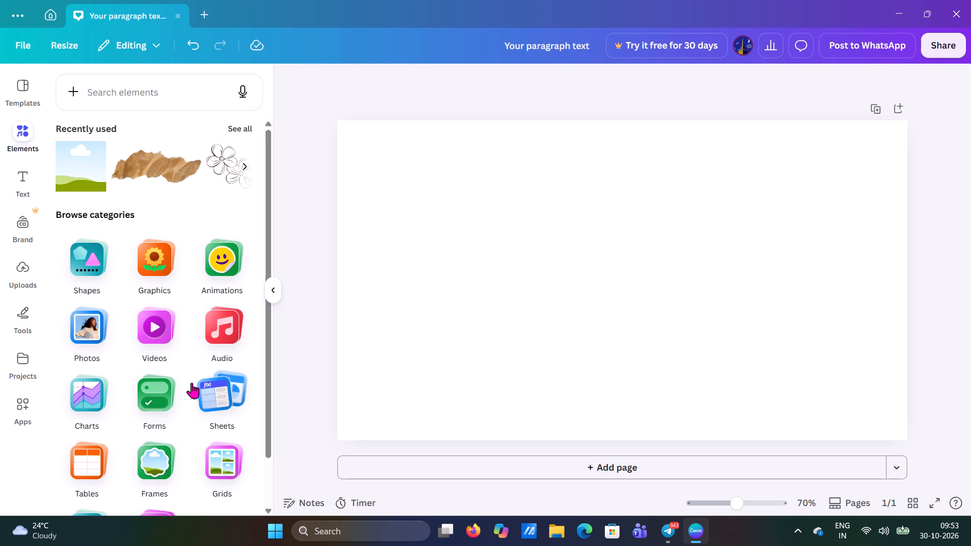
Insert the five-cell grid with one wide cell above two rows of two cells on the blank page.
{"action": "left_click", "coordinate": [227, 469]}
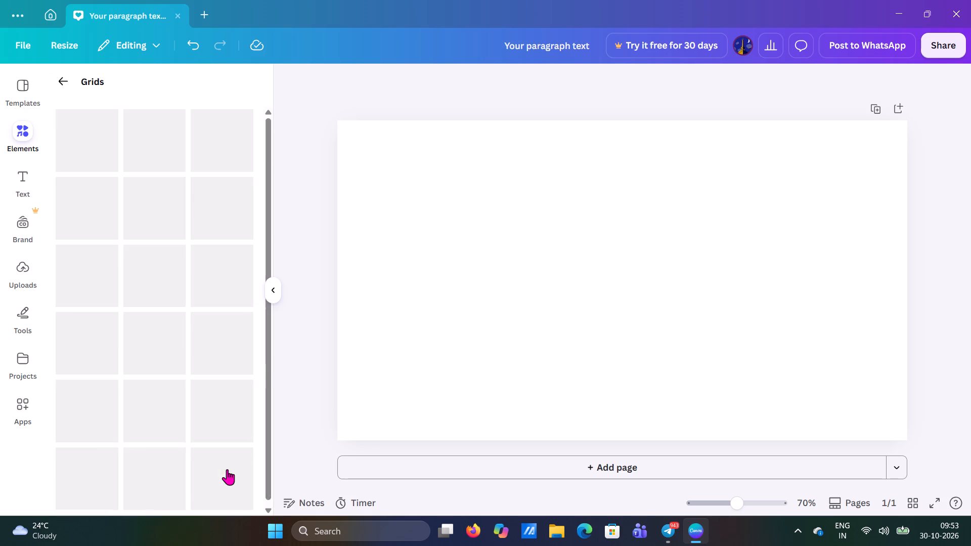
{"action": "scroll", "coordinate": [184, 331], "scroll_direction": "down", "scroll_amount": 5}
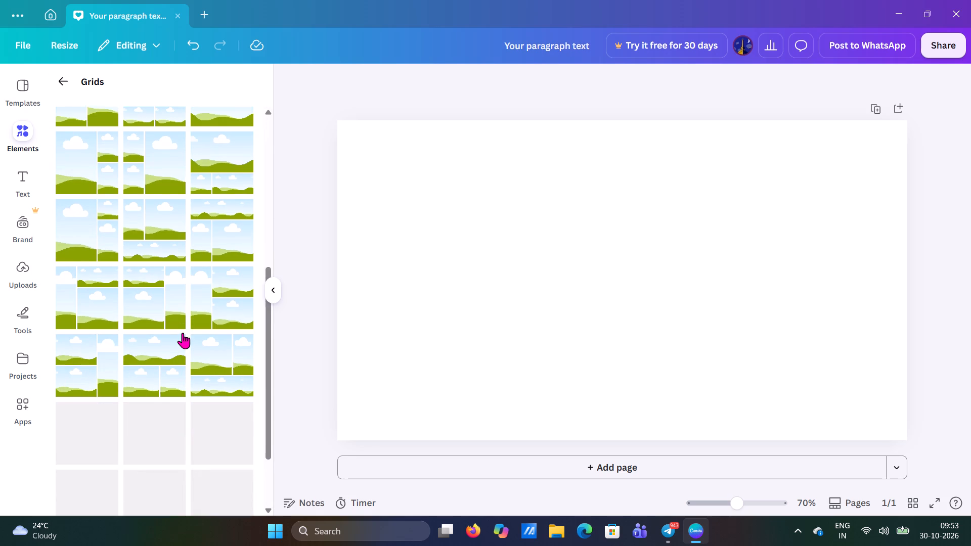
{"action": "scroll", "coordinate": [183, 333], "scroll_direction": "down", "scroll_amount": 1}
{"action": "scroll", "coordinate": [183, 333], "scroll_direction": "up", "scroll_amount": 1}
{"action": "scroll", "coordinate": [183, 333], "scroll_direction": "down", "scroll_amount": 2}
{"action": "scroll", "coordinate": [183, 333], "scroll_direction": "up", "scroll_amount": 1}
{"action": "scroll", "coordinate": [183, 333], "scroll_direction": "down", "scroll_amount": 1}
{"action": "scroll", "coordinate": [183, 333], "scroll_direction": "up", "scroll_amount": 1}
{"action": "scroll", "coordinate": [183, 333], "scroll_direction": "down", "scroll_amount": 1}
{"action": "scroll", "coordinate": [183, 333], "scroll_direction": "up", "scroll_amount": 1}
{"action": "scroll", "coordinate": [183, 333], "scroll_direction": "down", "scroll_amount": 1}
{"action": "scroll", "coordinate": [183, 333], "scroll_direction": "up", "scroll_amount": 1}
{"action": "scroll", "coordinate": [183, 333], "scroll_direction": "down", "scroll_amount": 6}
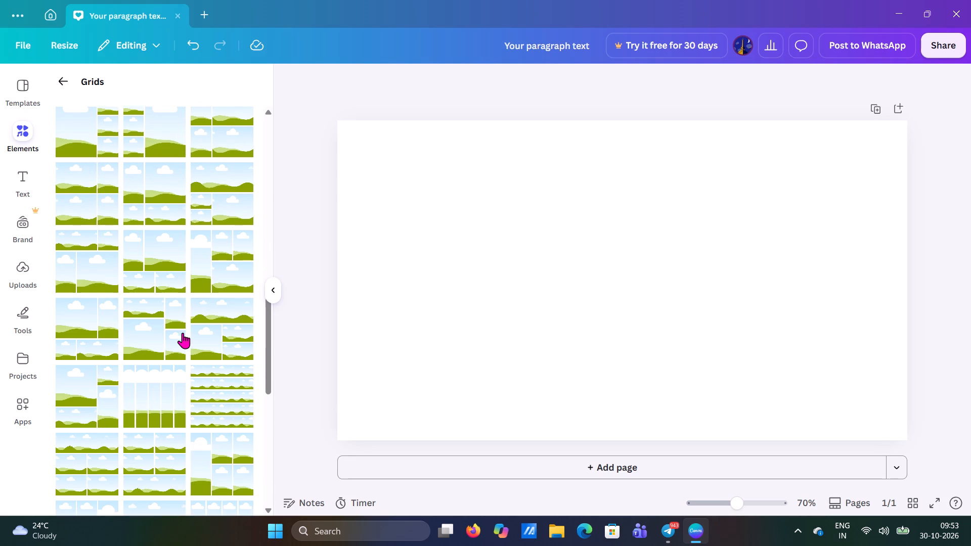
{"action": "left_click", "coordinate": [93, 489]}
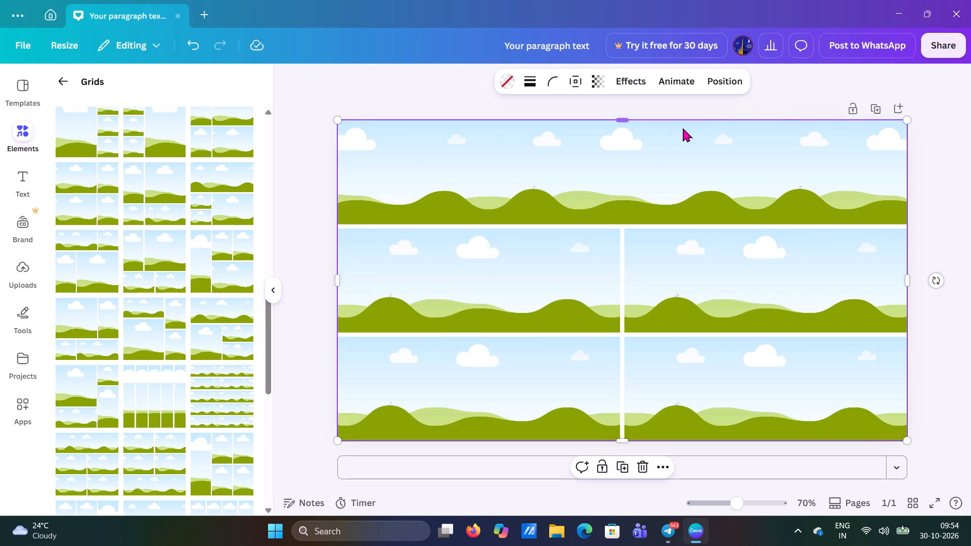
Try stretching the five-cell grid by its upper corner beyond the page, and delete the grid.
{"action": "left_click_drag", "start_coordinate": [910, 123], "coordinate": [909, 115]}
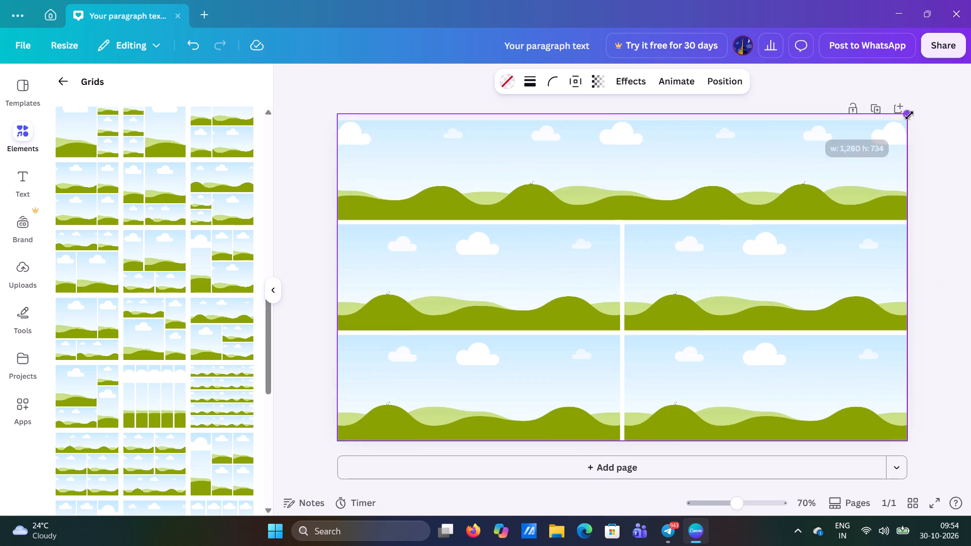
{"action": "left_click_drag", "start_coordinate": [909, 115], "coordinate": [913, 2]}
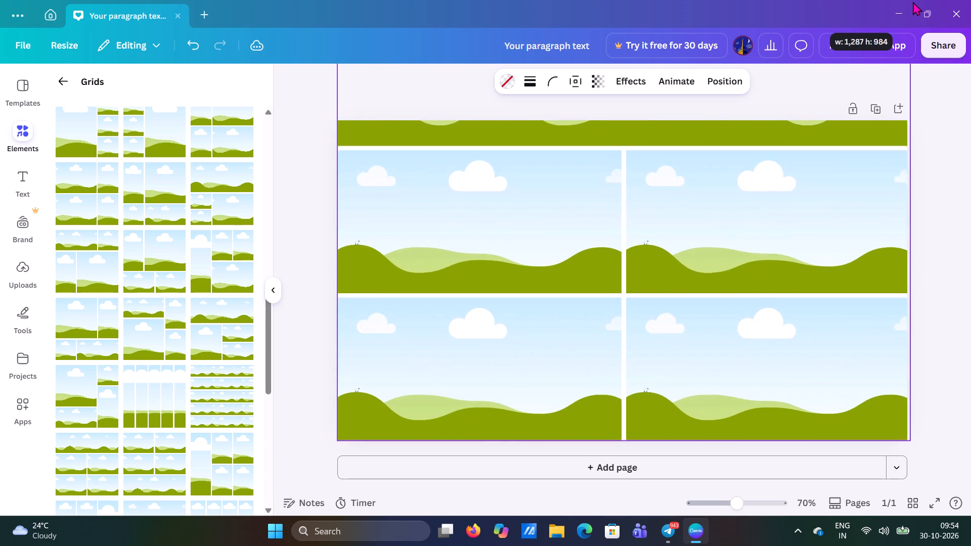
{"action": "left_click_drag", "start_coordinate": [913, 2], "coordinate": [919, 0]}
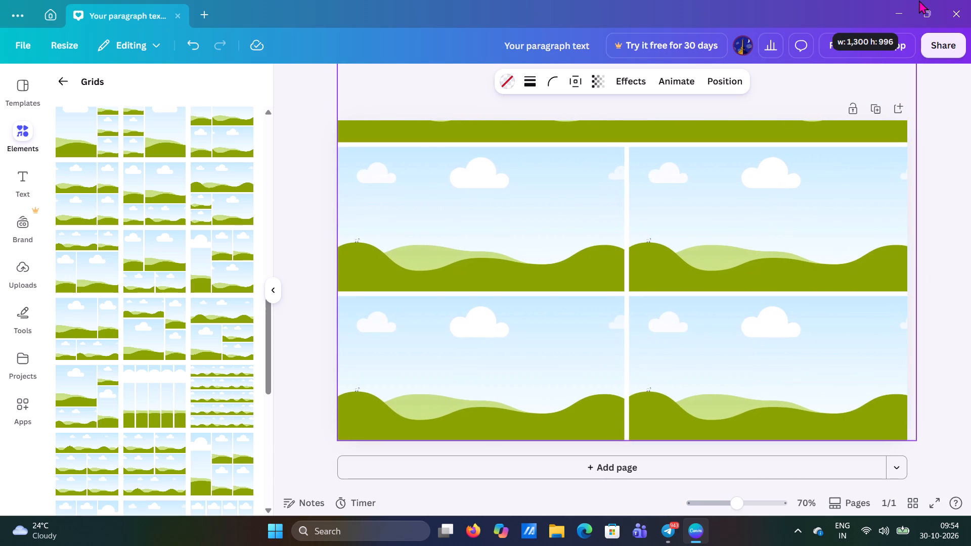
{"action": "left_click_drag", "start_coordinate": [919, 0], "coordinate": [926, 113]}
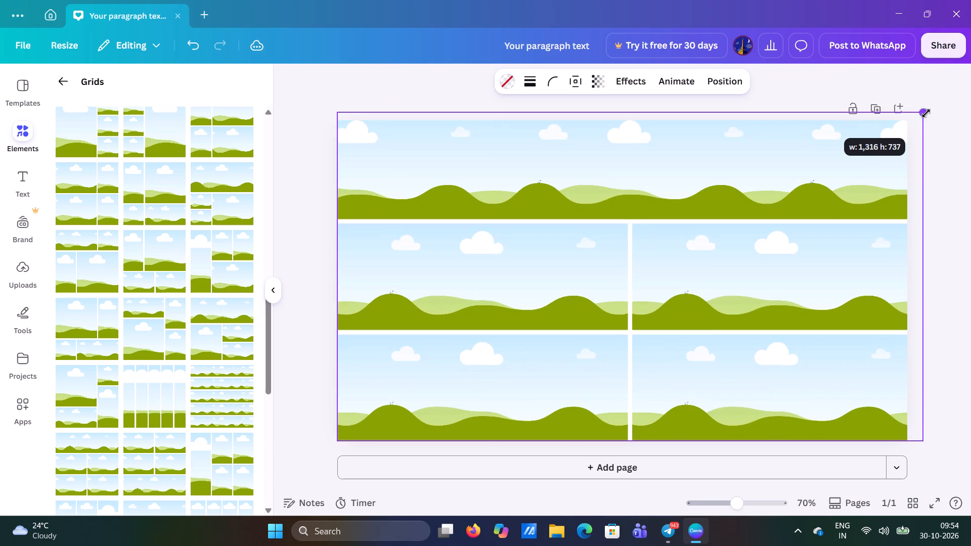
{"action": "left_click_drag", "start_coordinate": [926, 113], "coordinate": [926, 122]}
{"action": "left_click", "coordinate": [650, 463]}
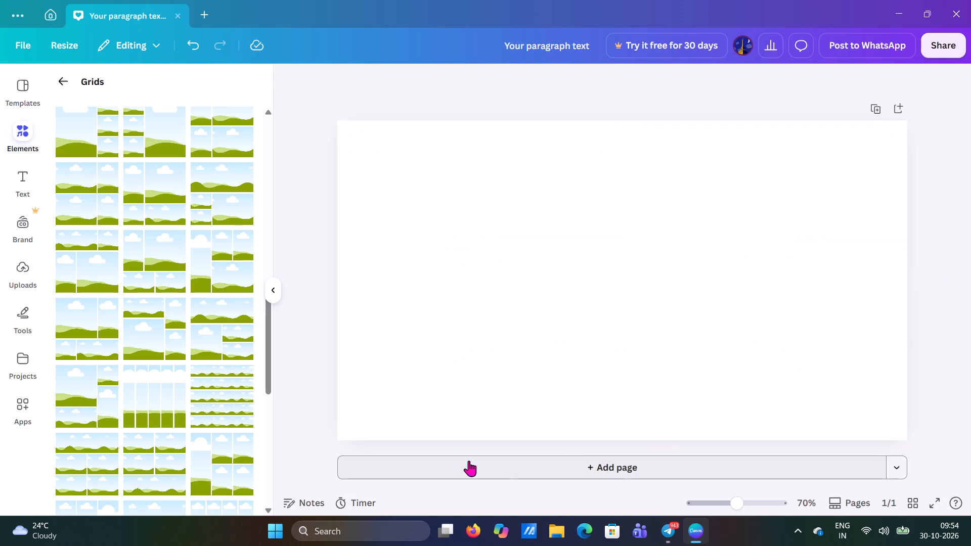
Insert the three-cell grid with one wide cell above two equal cells on the blank page.
{"action": "scroll", "coordinate": [178, 449], "scroll_direction": "down", "scroll_amount": 6}
{"action": "scroll", "coordinate": [180, 430], "scroll_direction": "up", "scroll_amount": 1}
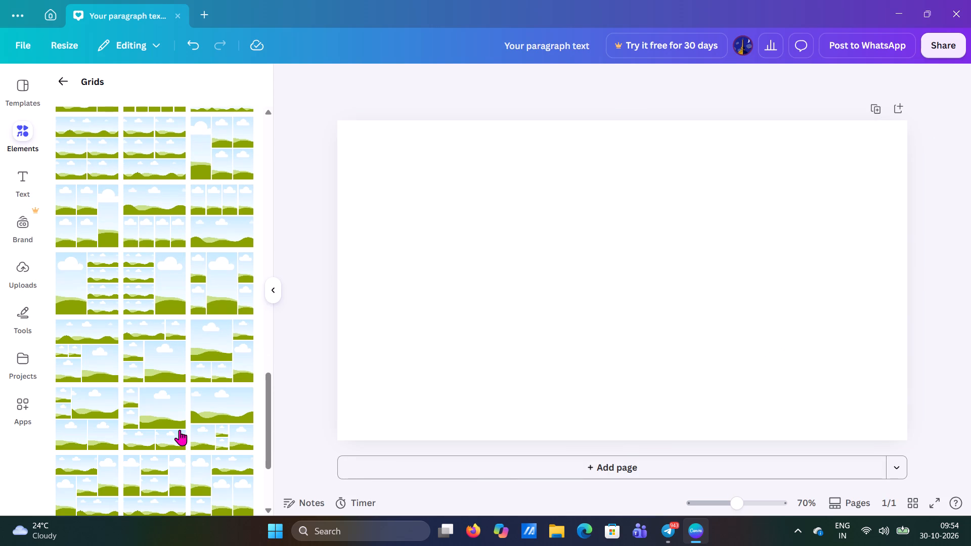
{"action": "scroll", "coordinate": [160, 413], "scroll_direction": "up", "scroll_amount": 3}
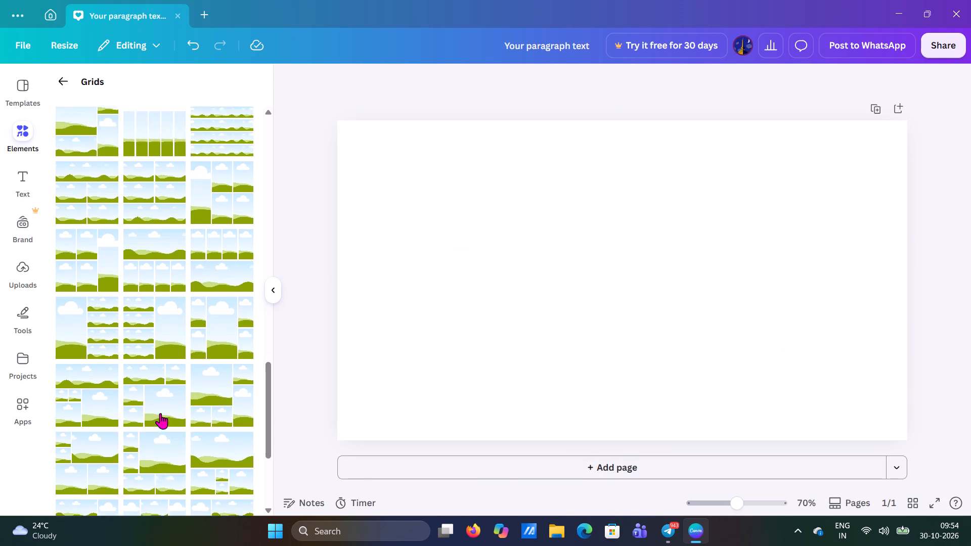
{"action": "scroll", "coordinate": [160, 413], "scroll_direction": "up", "scroll_amount": 8}
{"action": "scroll", "coordinate": [160, 413], "scroll_direction": "down", "scroll_amount": 1}
{"action": "scroll", "coordinate": [160, 413], "scroll_direction": "up", "scroll_amount": 1}
{"action": "scroll", "coordinate": [160, 413], "scroll_direction": "down", "scroll_amount": 1}
{"action": "scroll", "coordinate": [160, 413], "scroll_direction": "up", "scroll_amount": 14}
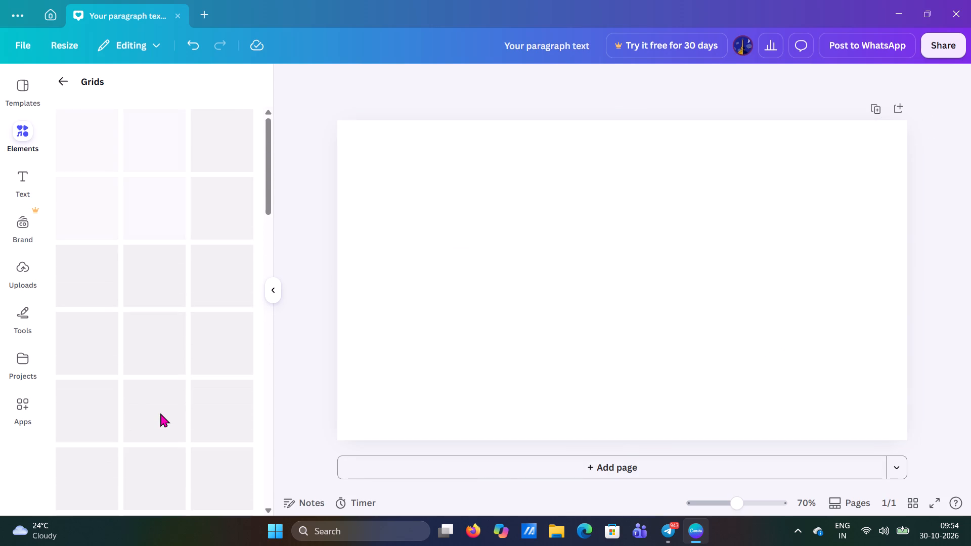
{"action": "scroll", "coordinate": [160, 413], "scroll_direction": "up", "scroll_amount": 3}
{"action": "scroll", "coordinate": [160, 413], "scroll_direction": "down", "scroll_amount": 1}
{"action": "left_click", "coordinate": [164, 361]}
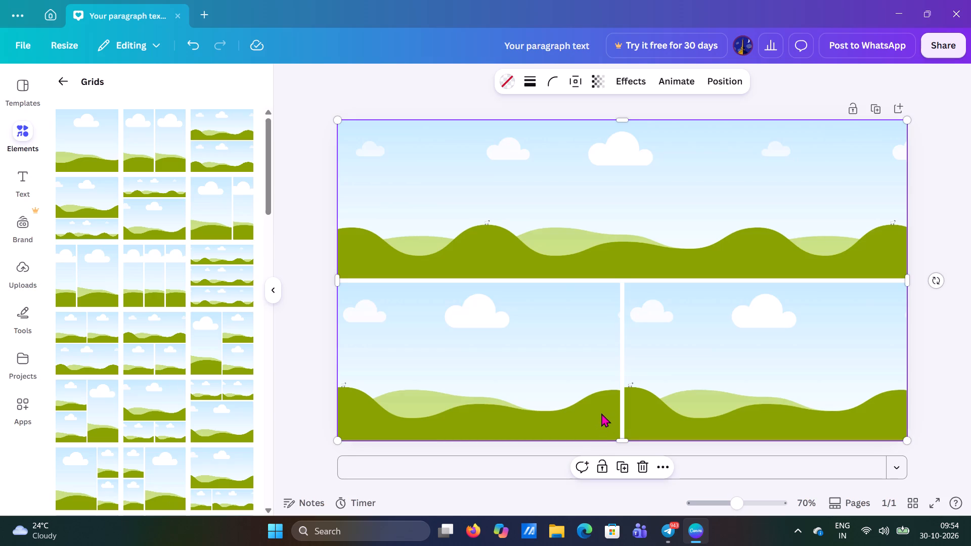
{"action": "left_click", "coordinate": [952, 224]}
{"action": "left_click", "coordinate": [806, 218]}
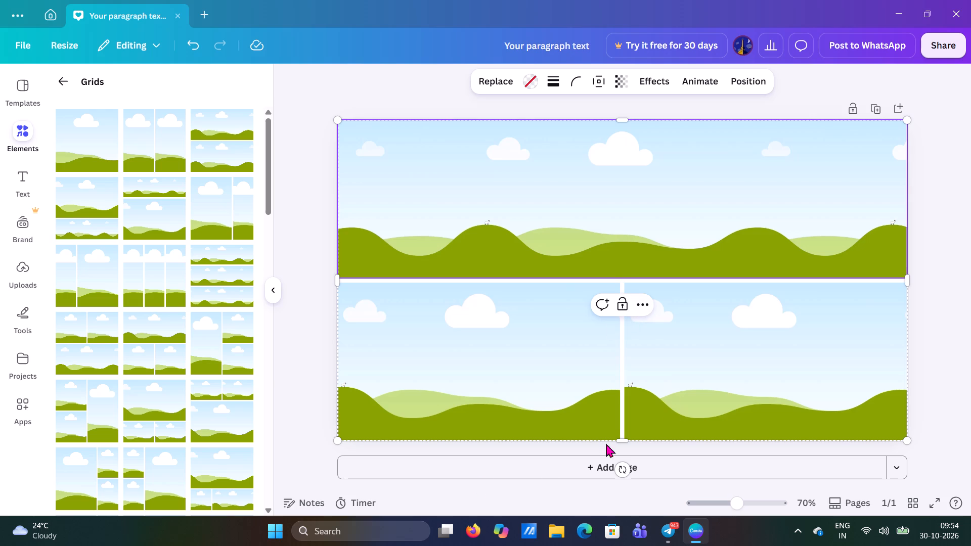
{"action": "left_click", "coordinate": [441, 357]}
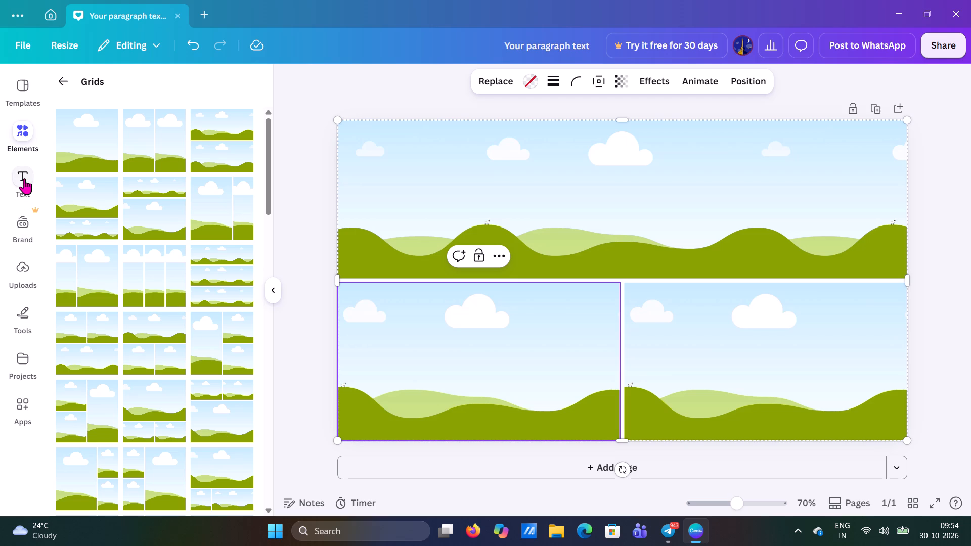
In Chrome, search Google Images for "study" and open the preview of Kamerpower's photo of an open book with glasses.
{"action": "left_click", "coordinate": [901, 6]}
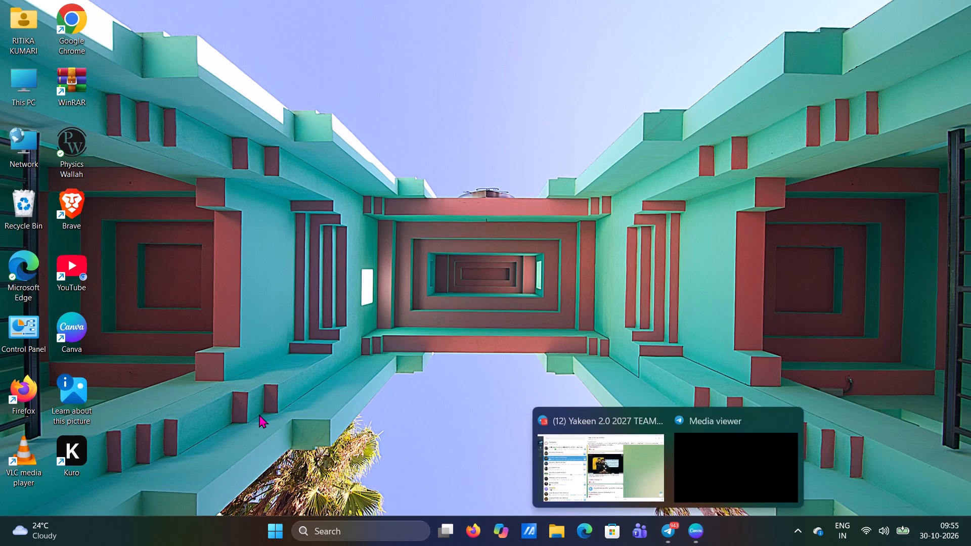
{"action": "double_click", "coordinate": [76, 21]}
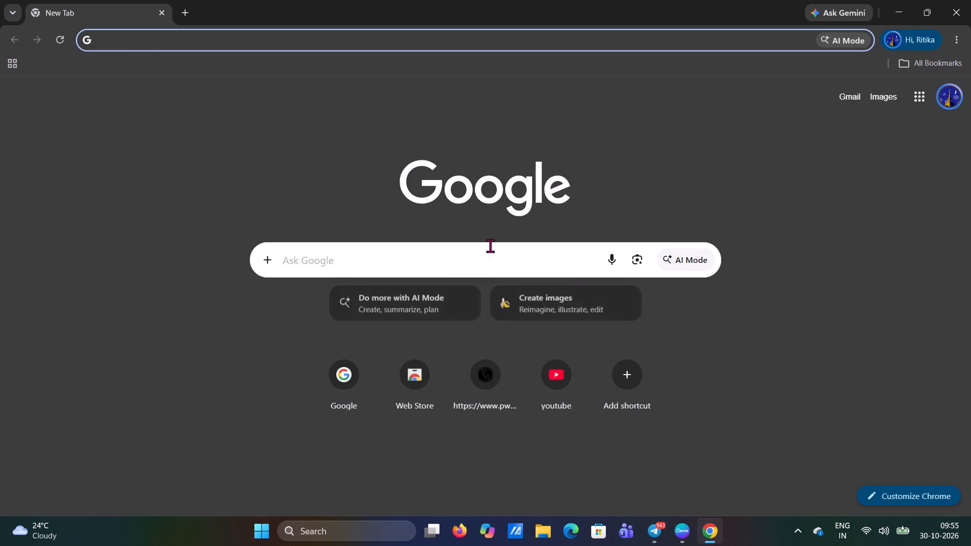
{"action": "left_click", "coordinate": [488, 254]}
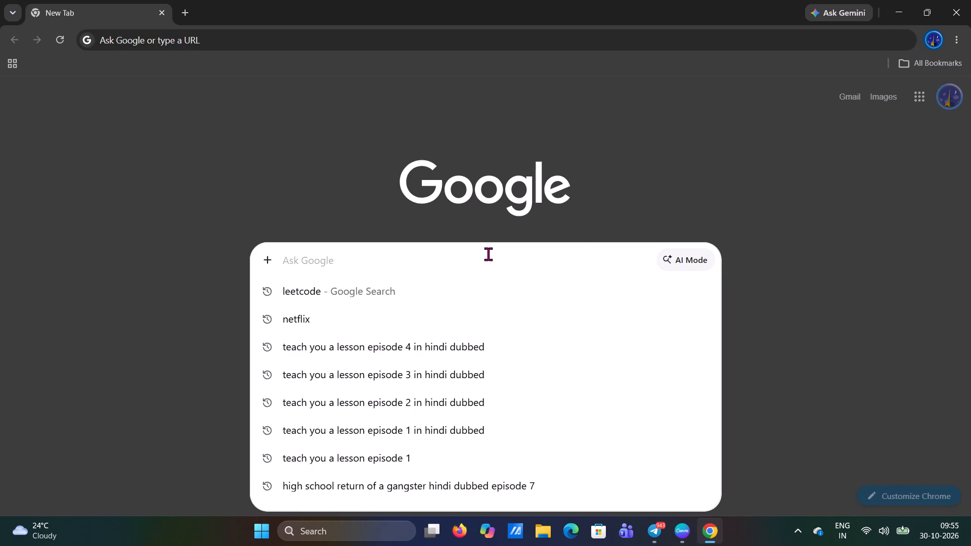
{"action": "key", "text": "s"}
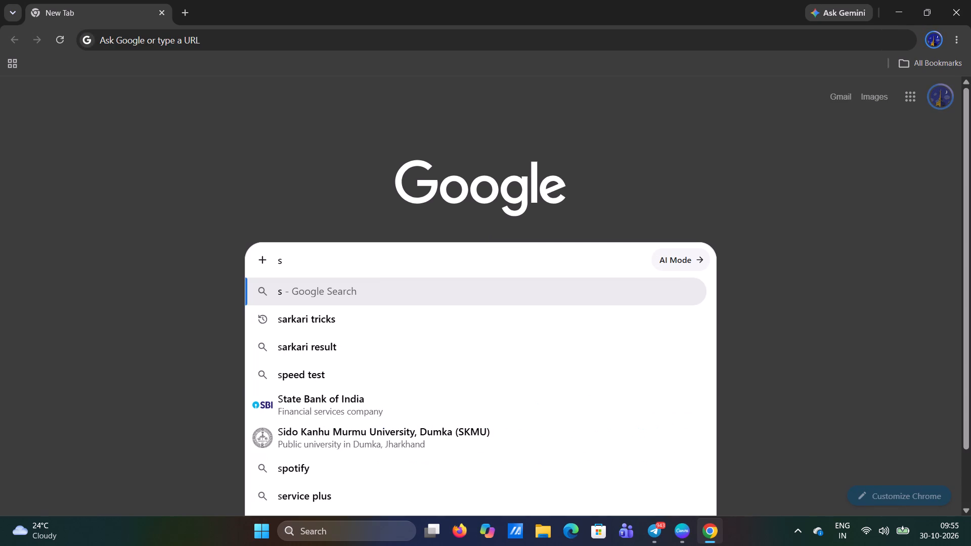
{"action": "type", "text": "tud"}
{"action": "key", "text": "y"}
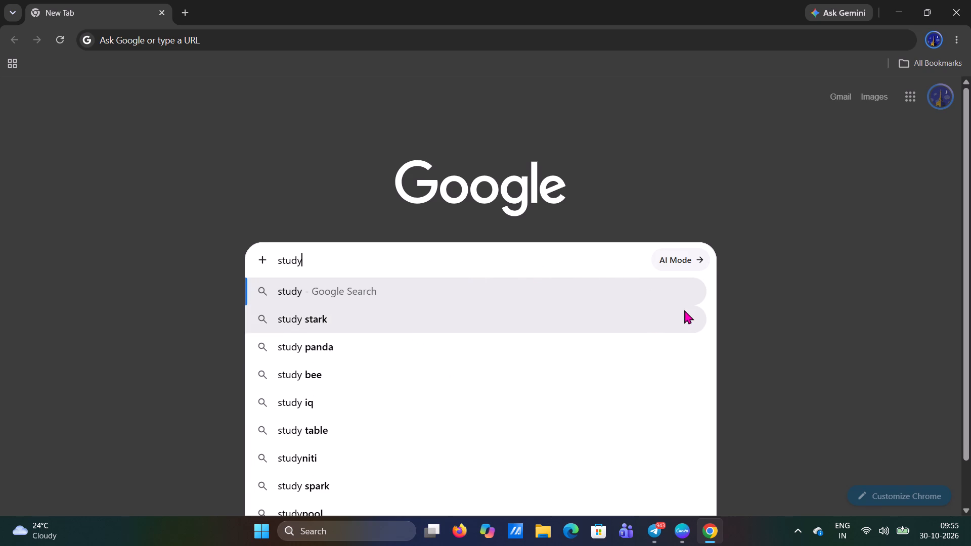
{"action": "key", "text": "Return"}
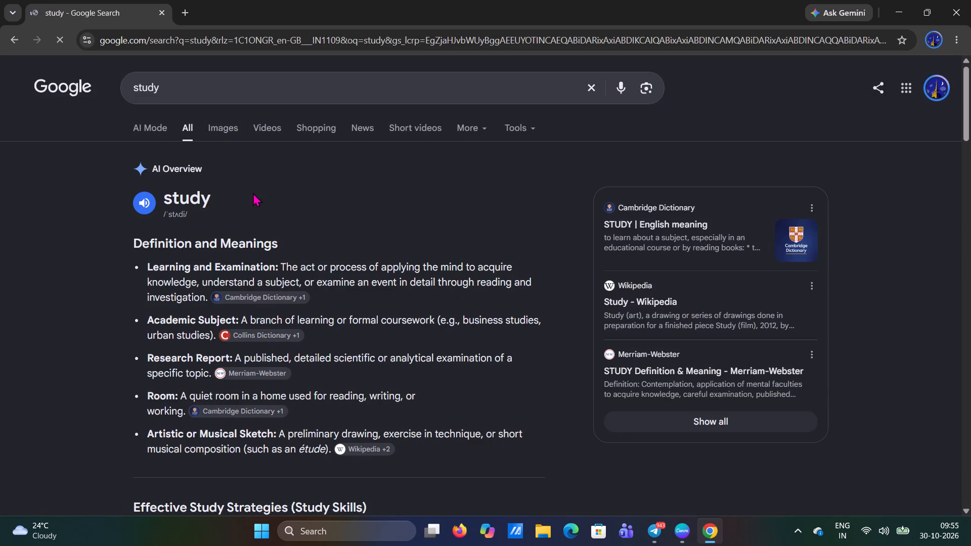
{"action": "left_click", "coordinate": [220, 124]}
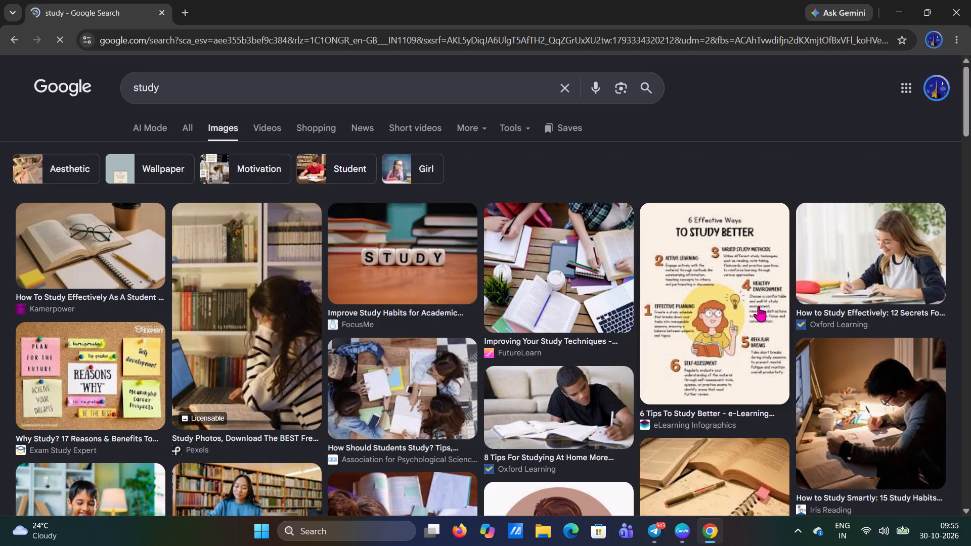
{"action": "left_click", "coordinate": [60, 238]}
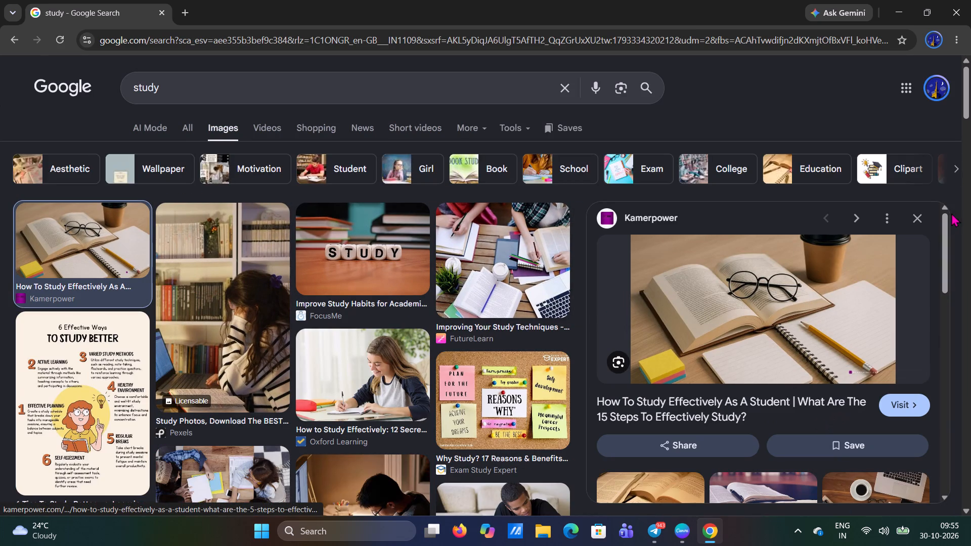
Look through the book photo's result options, source page, related images and sharing choices.
{"action": "left_click", "coordinate": [879, 223]}
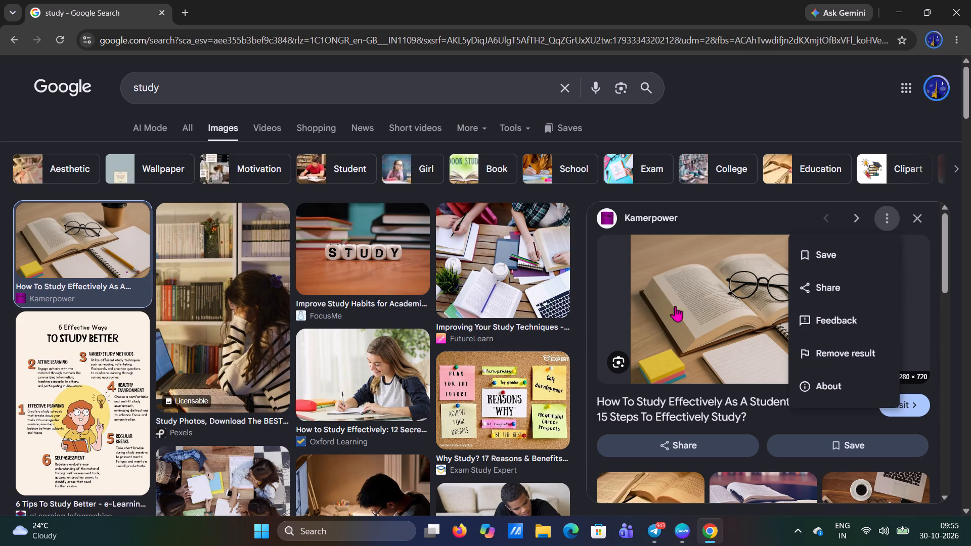
{"action": "left_click", "coordinate": [660, 308]}
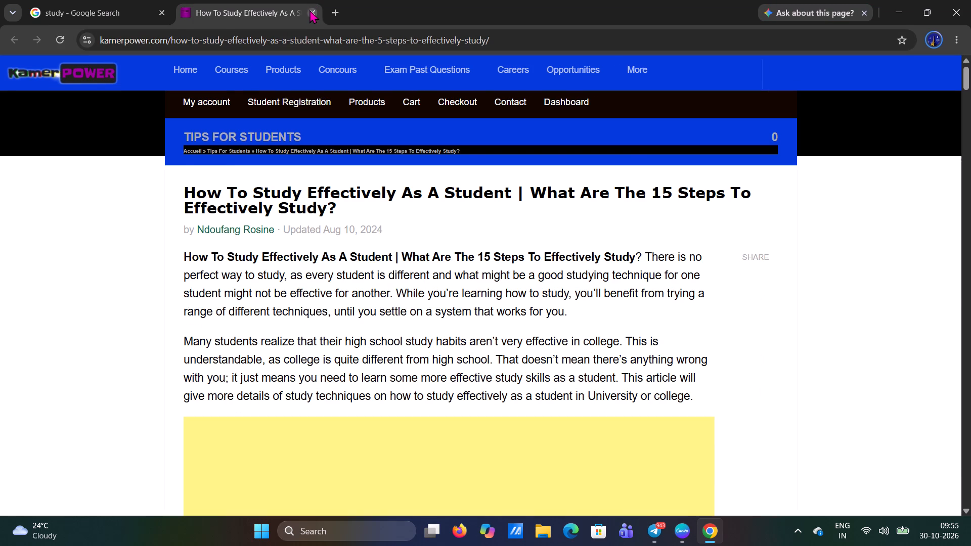
{"action": "left_click", "coordinate": [310, 10]}
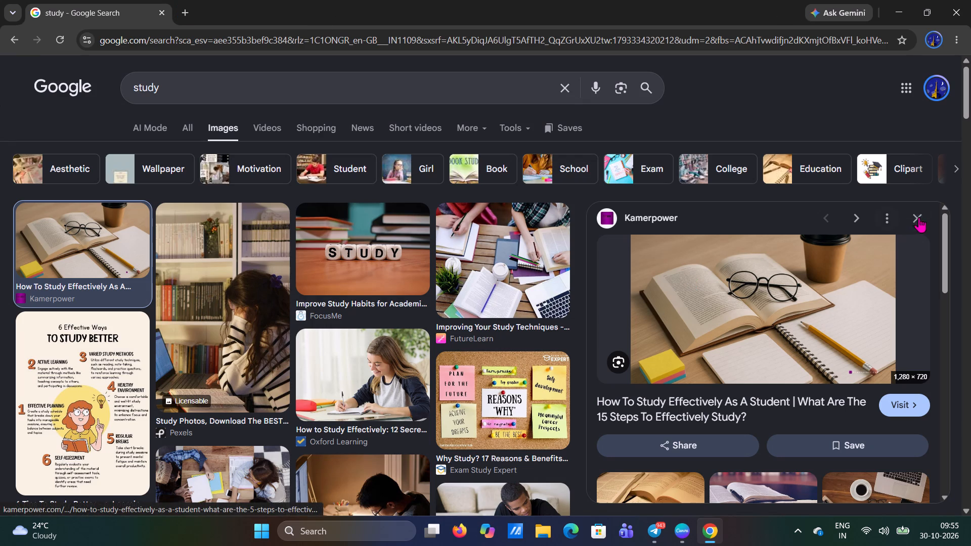
{"action": "scroll", "coordinate": [870, 338], "scroll_direction": "down", "scroll_amount": 2}
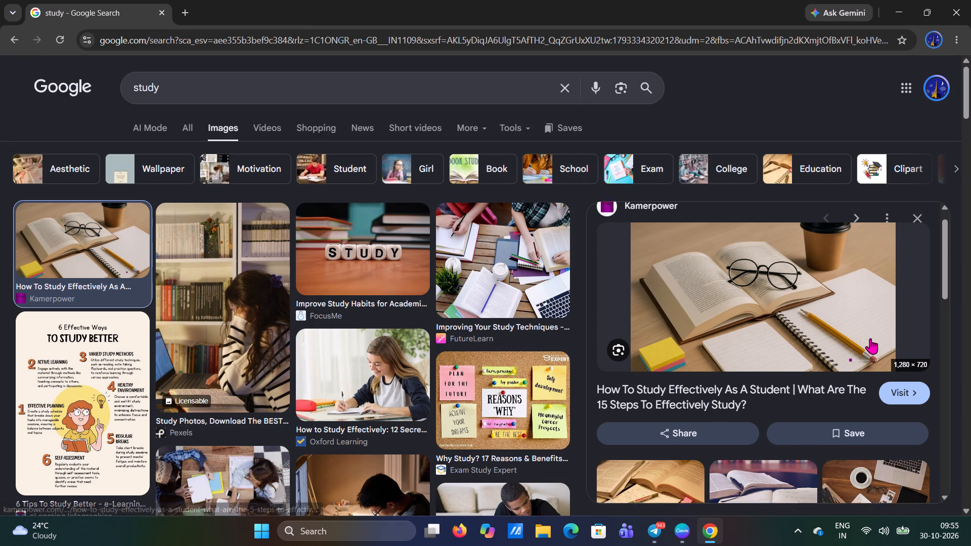
{"action": "scroll", "coordinate": [870, 338], "scroll_direction": "down", "scroll_amount": 2}
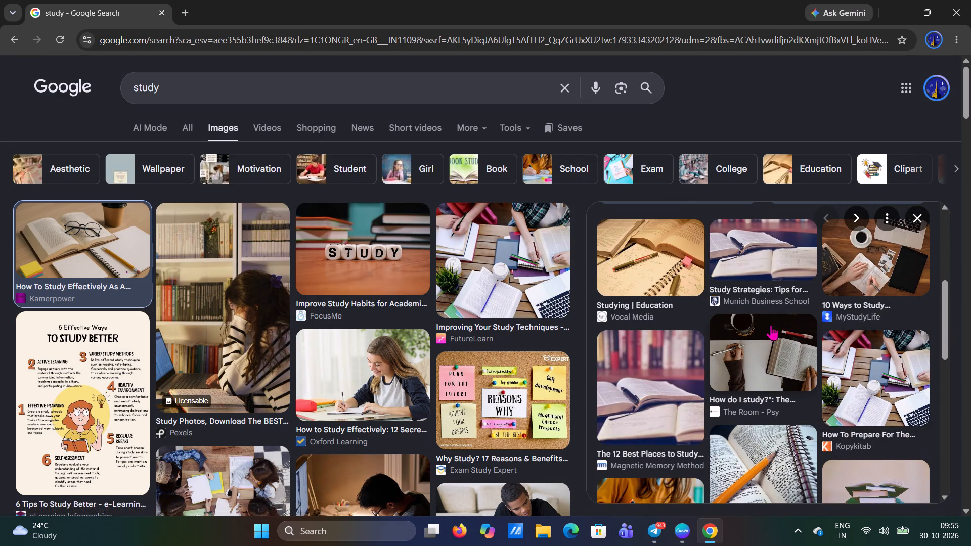
{"action": "scroll", "coordinate": [743, 326], "scroll_direction": "up", "scroll_amount": 2}
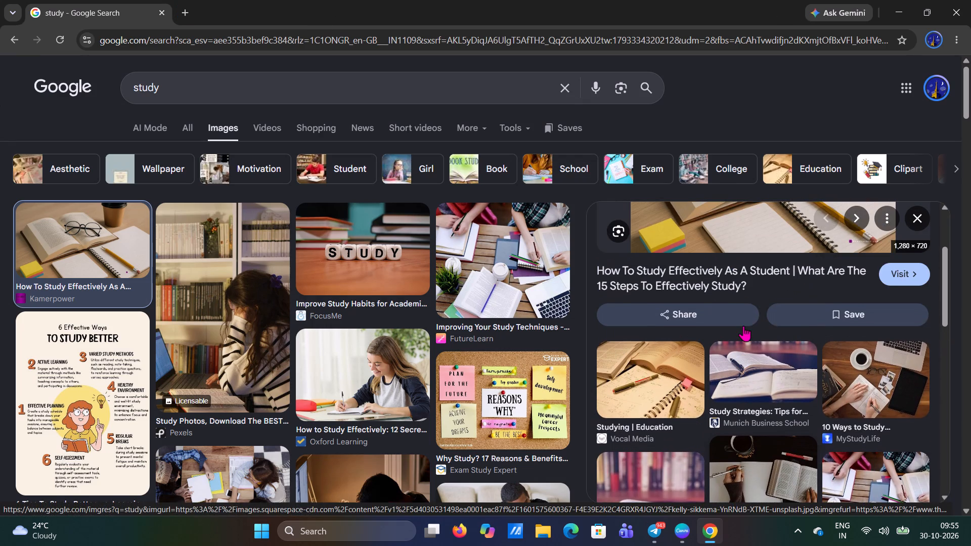
{"action": "scroll", "coordinate": [743, 326], "scroll_direction": "up", "scroll_amount": 1}
{"action": "scroll", "coordinate": [743, 326], "scroll_direction": "down", "scroll_amount": 1}
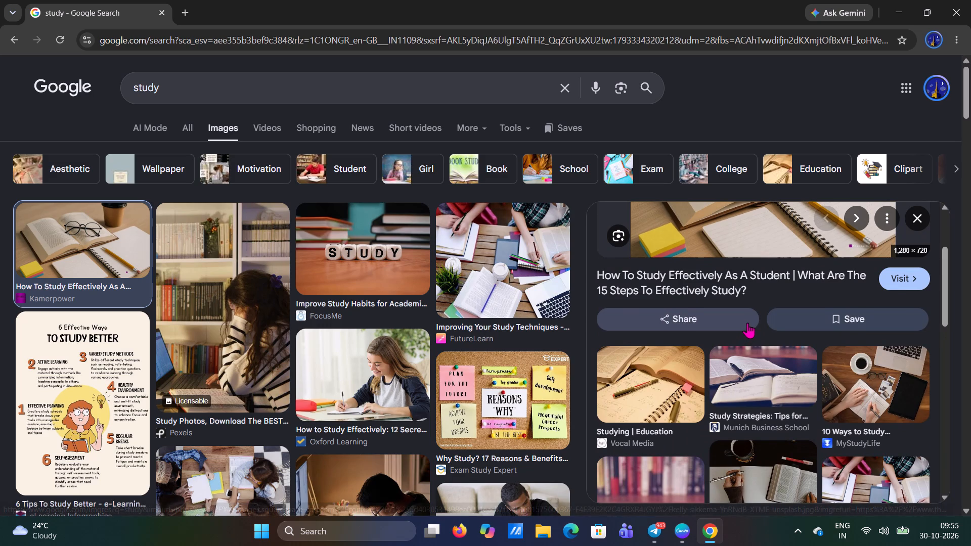
{"action": "left_click", "coordinate": [747, 323]}
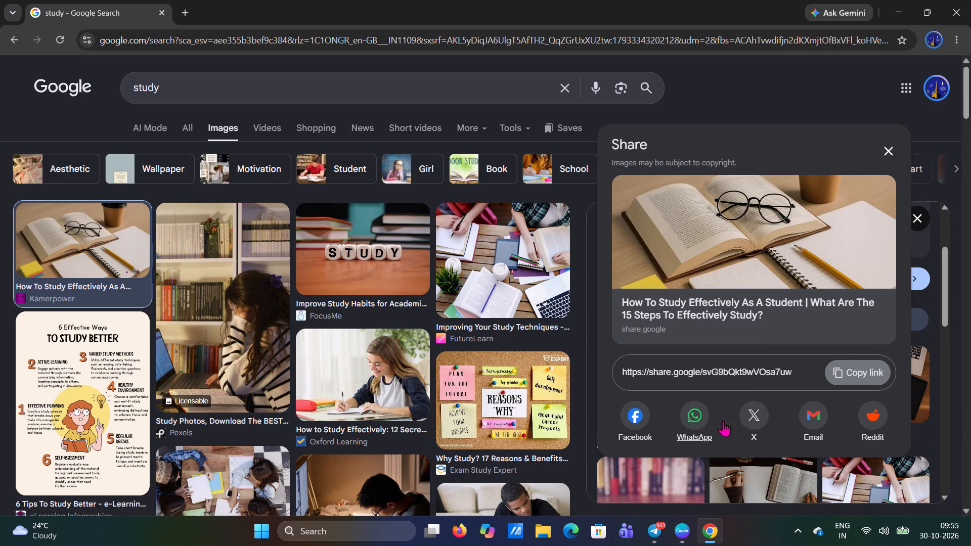
{"action": "left_click", "coordinate": [894, 147]}
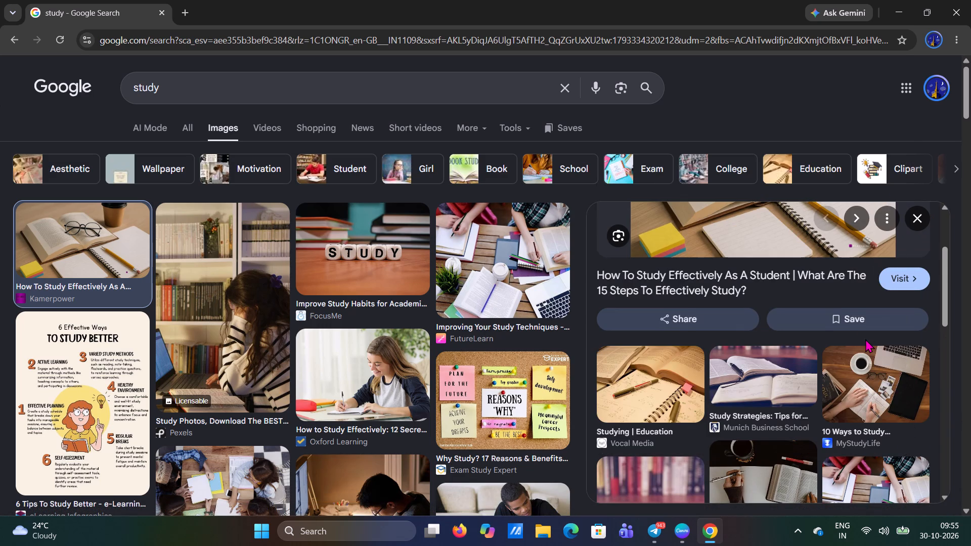
{"action": "scroll", "coordinate": [865, 339], "scroll_direction": "up", "scroll_amount": 1}
{"action": "scroll", "coordinate": [865, 339], "scroll_direction": "down", "scroll_amount": 2}
{"action": "scroll", "coordinate": [865, 339], "scroll_direction": "up", "scroll_amount": 5}
{"action": "left_click", "coordinate": [893, 216]}
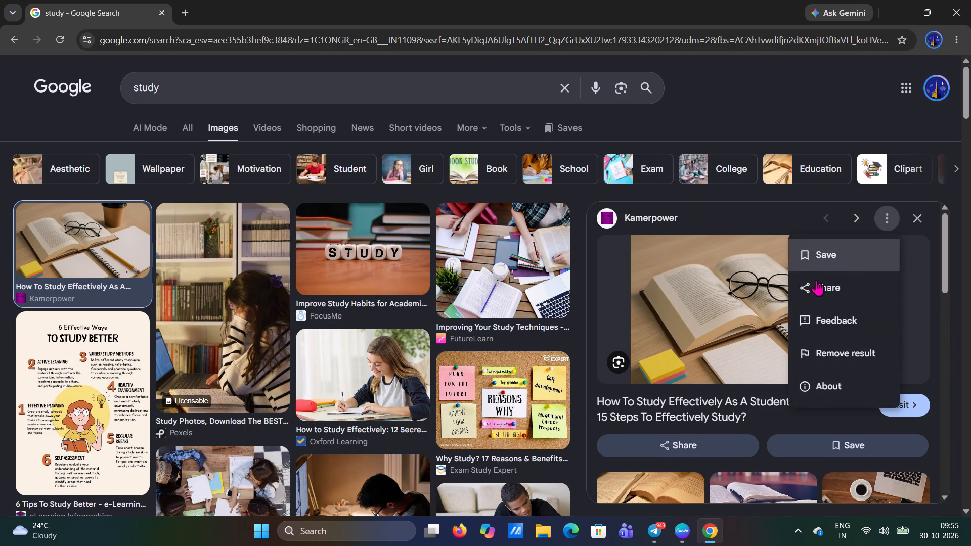
Save the open-book photo as a JPG in the Downloads folder under its suggested name.
{"action": "right_click", "coordinate": [697, 297]}
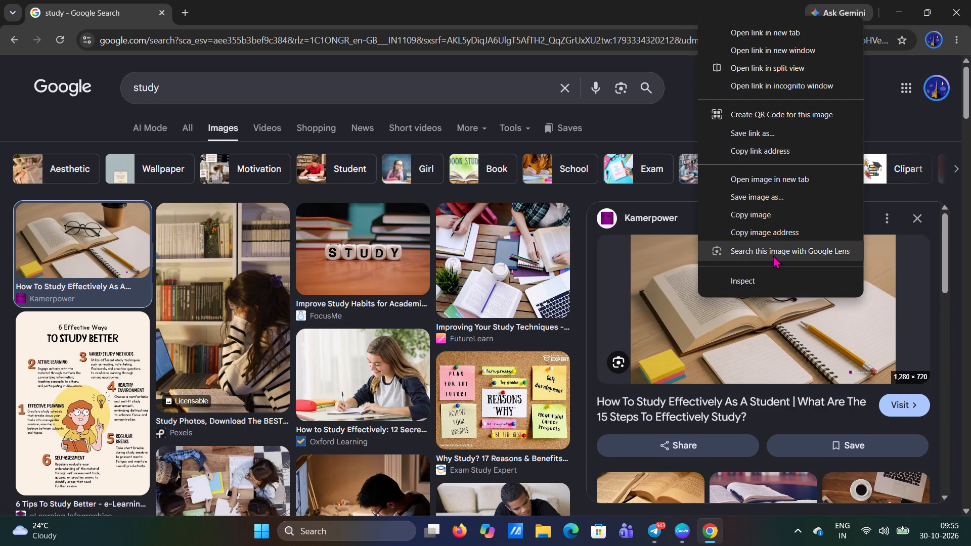
{"action": "left_click", "coordinate": [746, 197]}
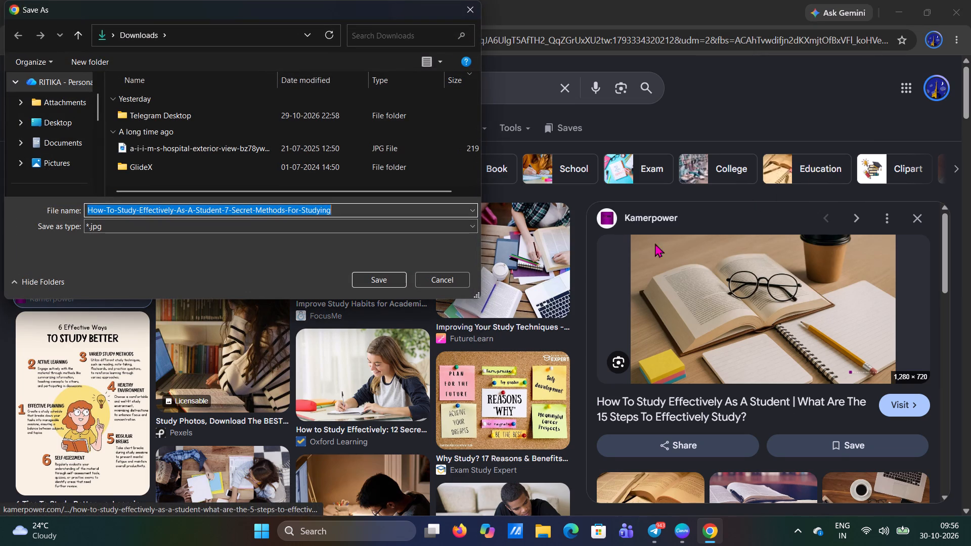
{"action": "left_click", "coordinate": [393, 281]}
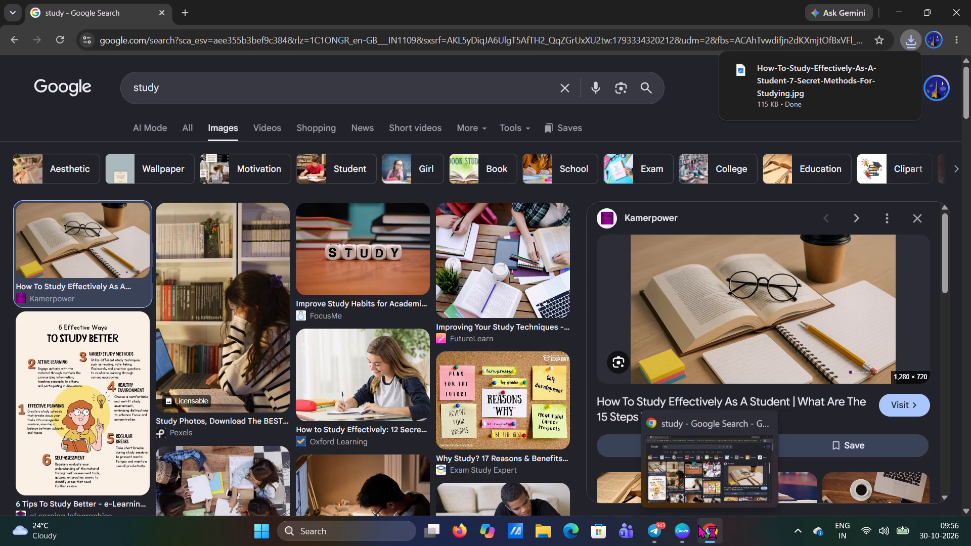
Switch back to Canva and upload the saved open-book photo from the Downloads folder.
{"action": "left_click", "coordinate": [685, 532]}
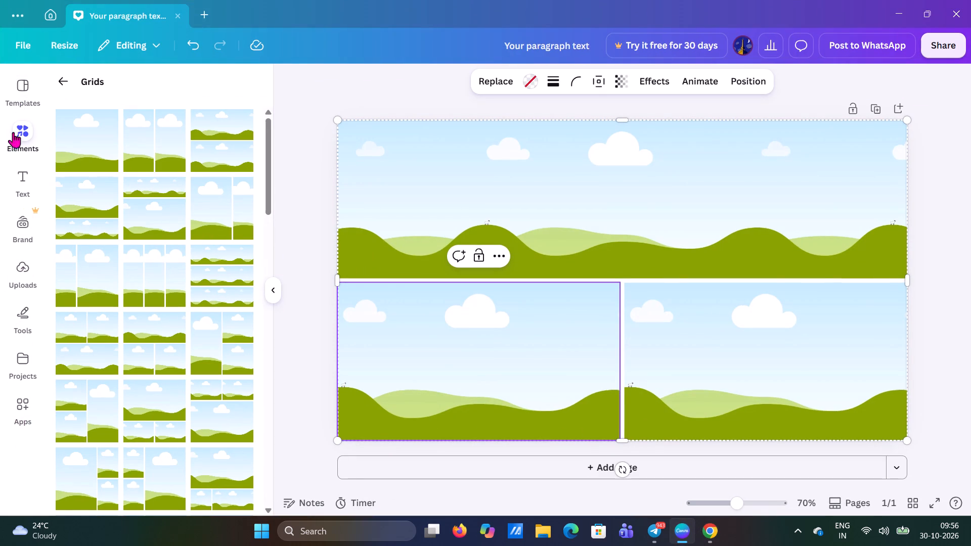
{"action": "left_click", "coordinate": [65, 84]}
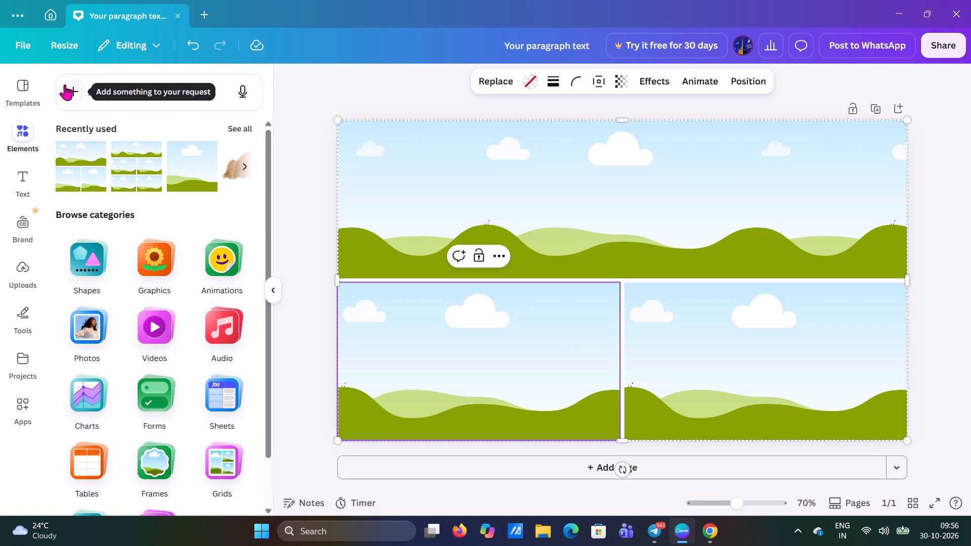
{"action": "left_click", "coordinate": [65, 84]}
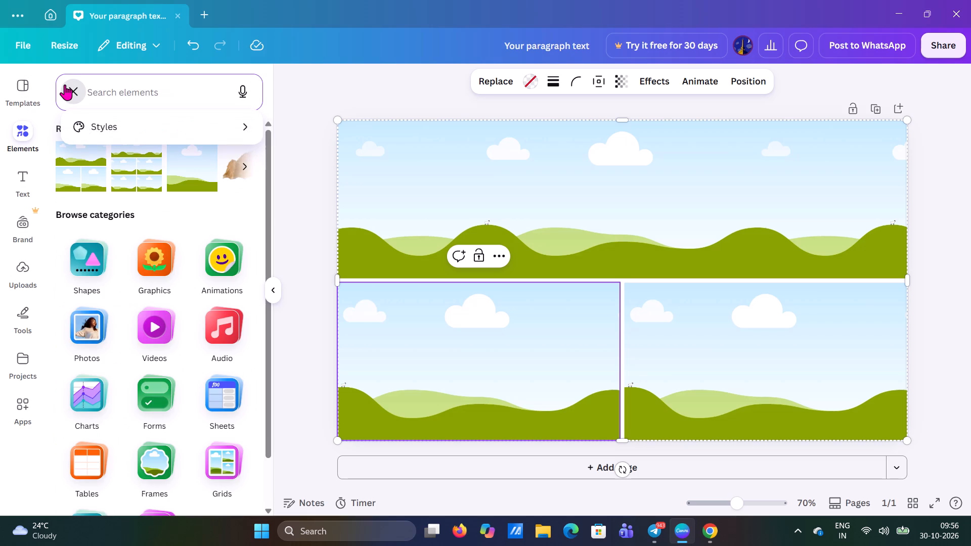
{"action": "left_click", "coordinate": [79, 332]}
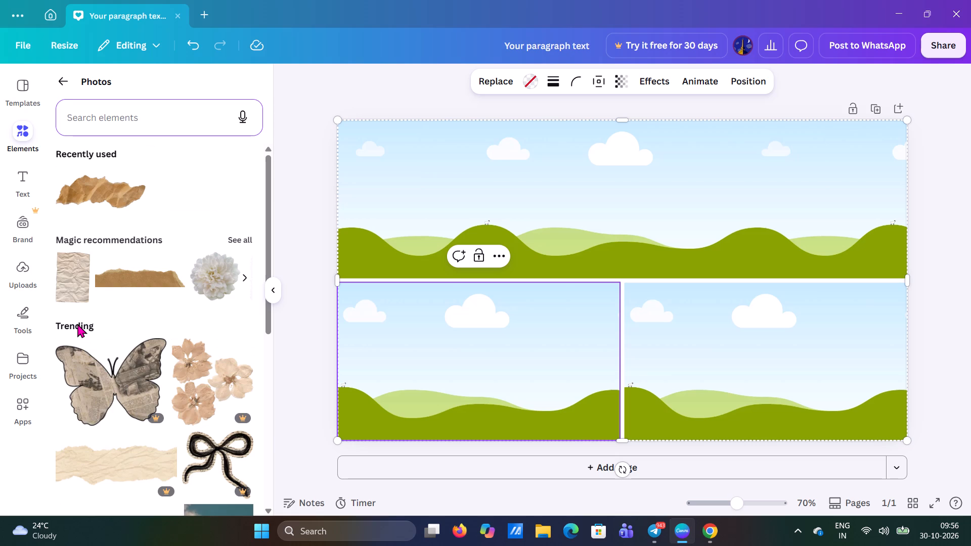
{"action": "left_click", "coordinate": [9, 271]}
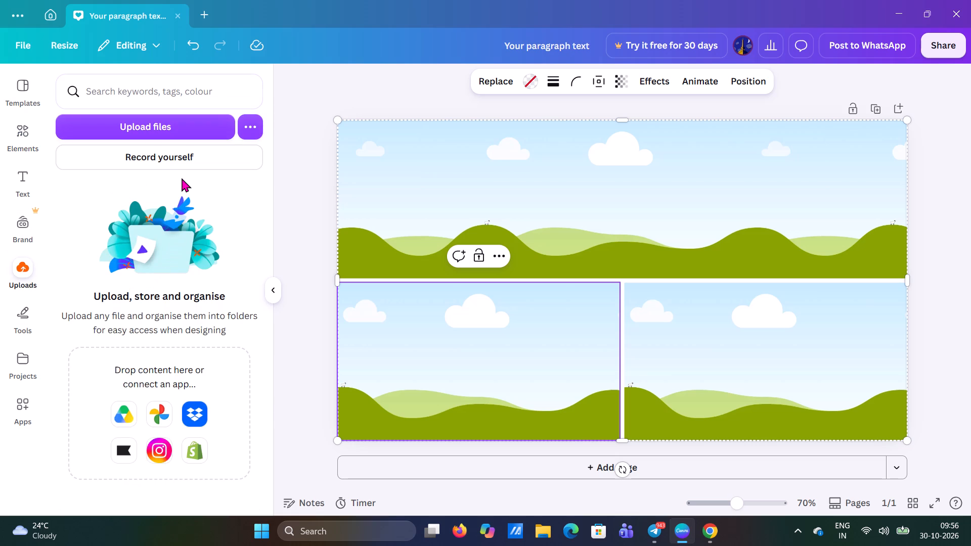
{"action": "left_click", "coordinate": [188, 123]}
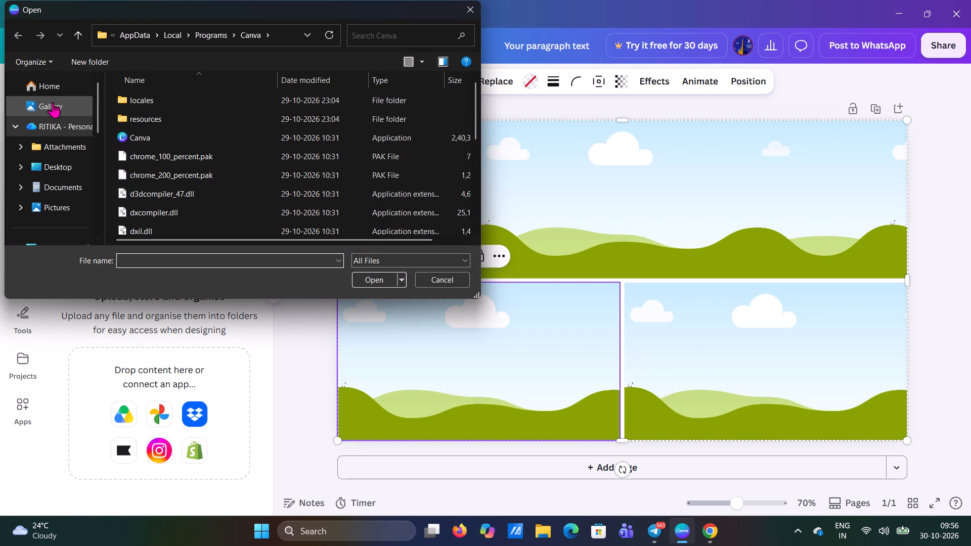
{"action": "scroll", "coordinate": [54, 188], "scroll_direction": "down", "scroll_amount": 1}
{"action": "left_click", "coordinate": [65, 206]}
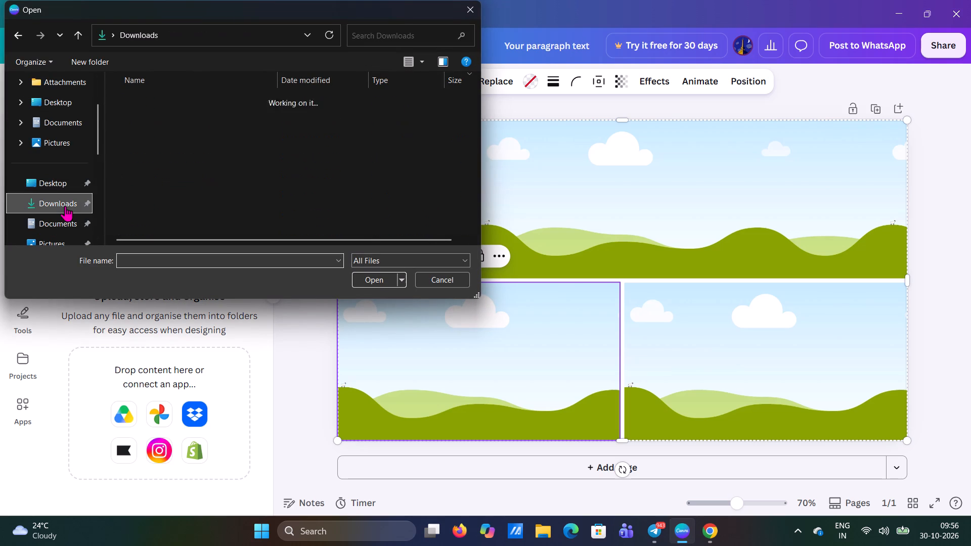
{"action": "double_click", "coordinate": [264, 112]}
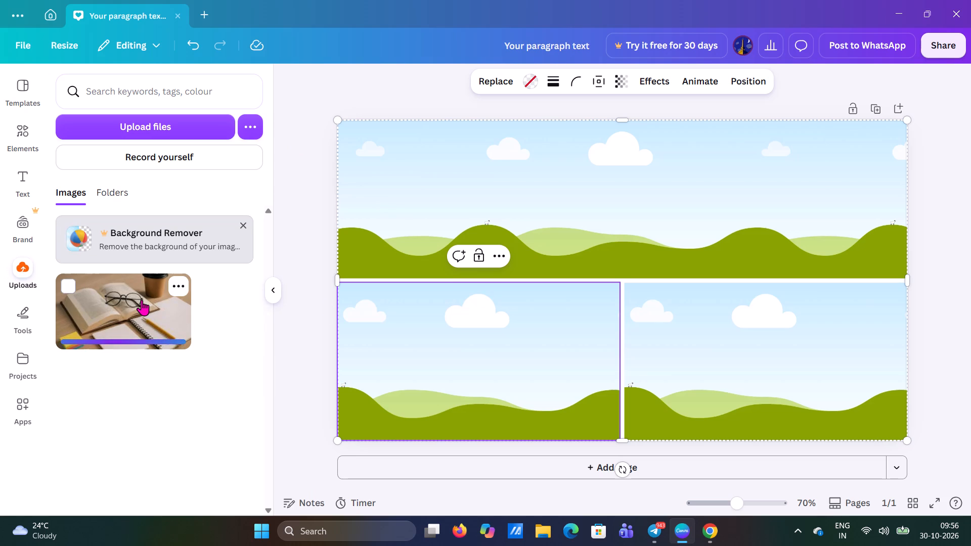
Add the uploaded book photo to the page and fill the grid's lower-left cell with it.
{"action": "left_click", "coordinate": [142, 300]}
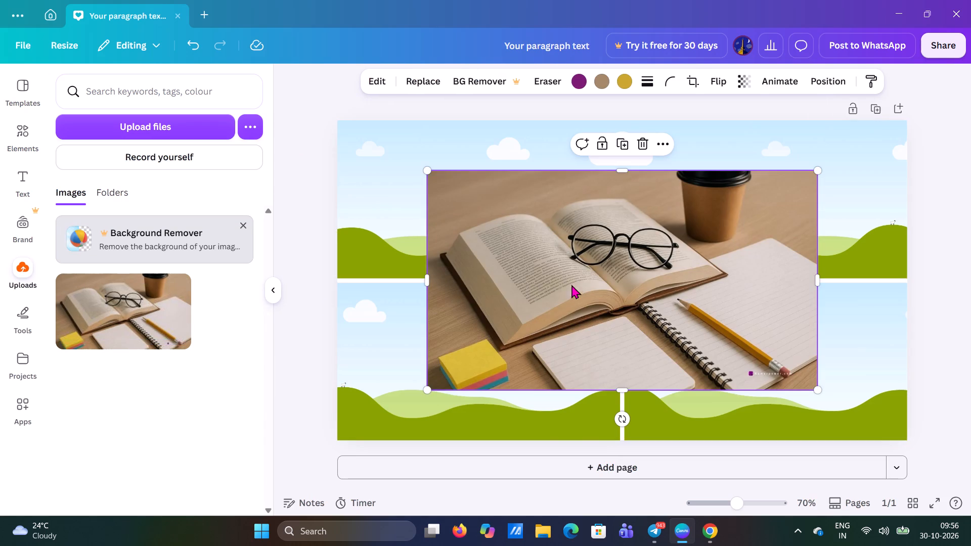
{"action": "left_click_drag", "start_coordinate": [581, 285], "coordinate": [495, 348]}
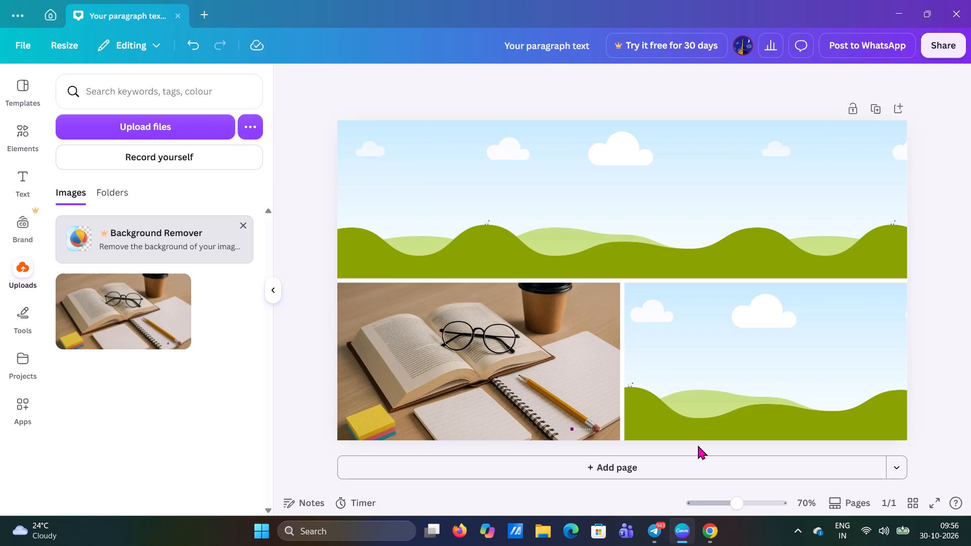
{"action": "left_click", "coordinate": [522, 414]}
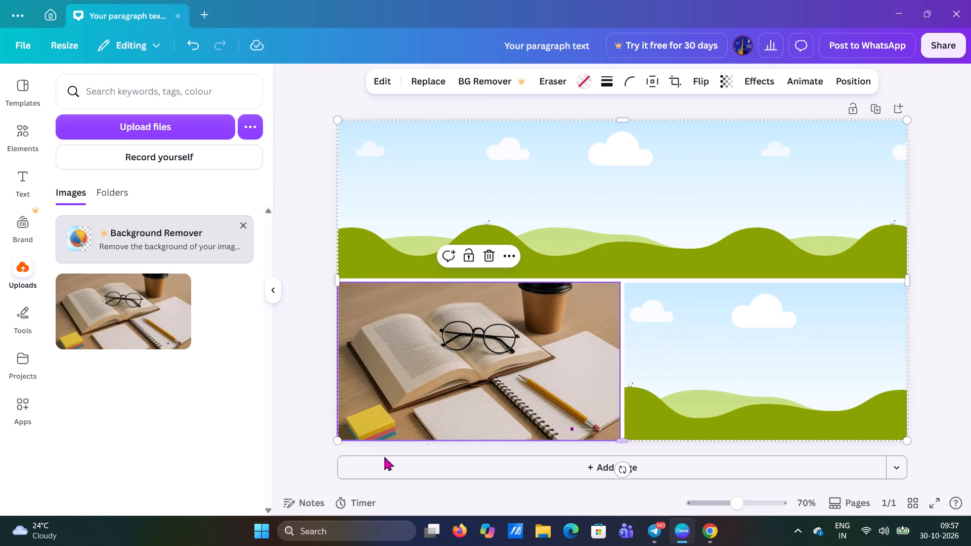
{"action": "left_click", "coordinate": [277, 372]}
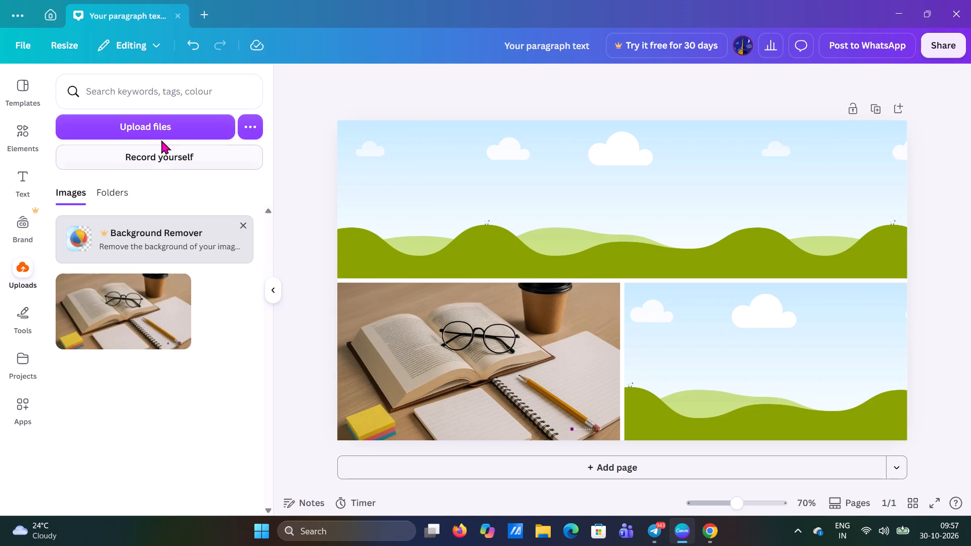
Switch to Chrome and save the FocusMe photo of the STUDY letter dice to Downloads as a WEBP under its suggested name.
{"action": "left_click", "coordinate": [710, 534]}
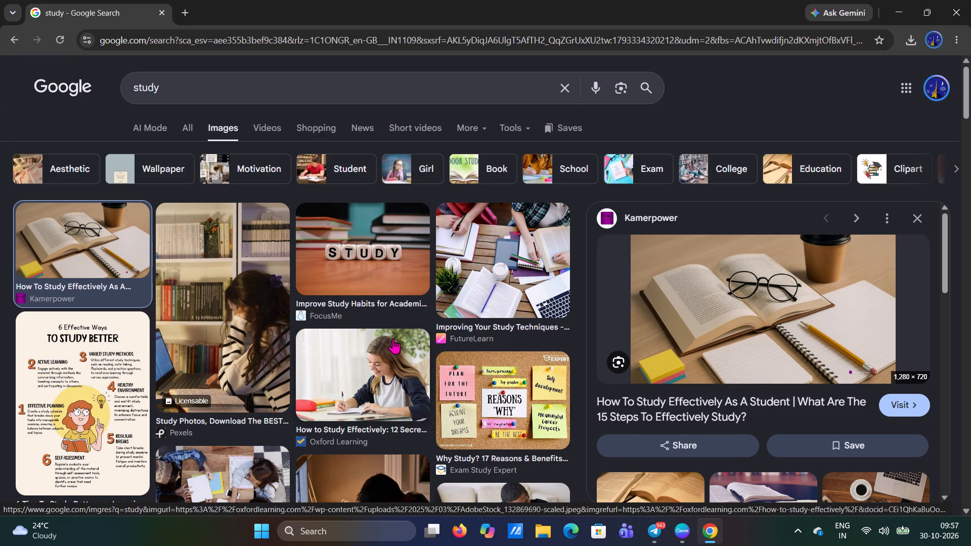
{"action": "left_click", "coordinate": [401, 271]}
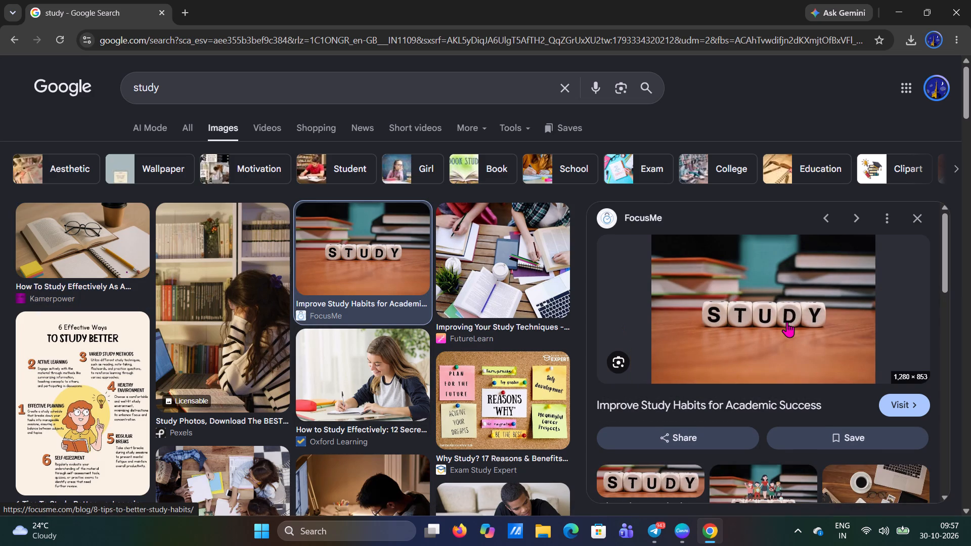
{"action": "scroll", "coordinate": [644, 445], "scroll_direction": "down", "scroll_amount": 2}
{"action": "scroll", "coordinate": [644, 446], "scroll_direction": "up", "scroll_amount": 3}
{"action": "scroll", "coordinate": [644, 446], "scroll_direction": "down", "scroll_amount": 1}
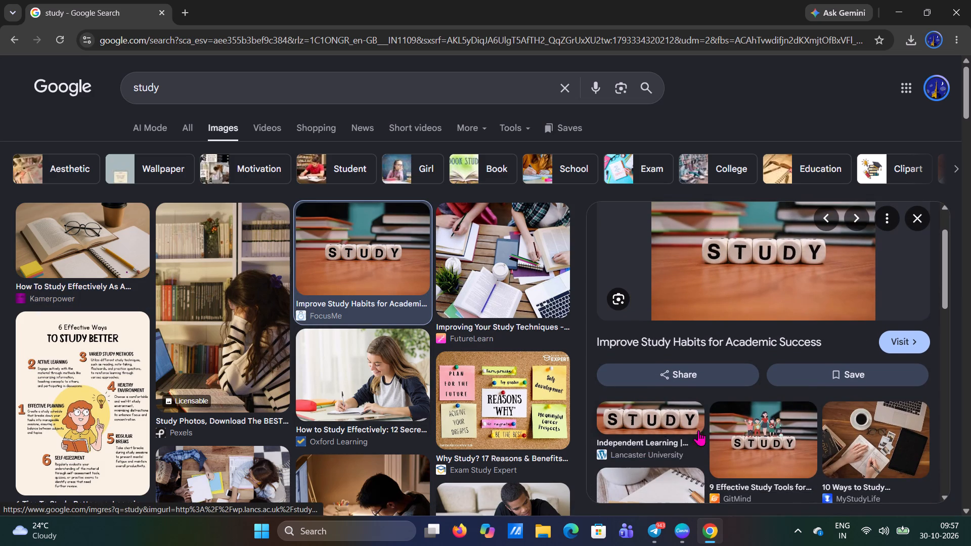
{"action": "scroll", "coordinate": [703, 255], "scroll_direction": "up", "scroll_amount": 1}
{"action": "scroll", "coordinate": [703, 255], "scroll_direction": "down", "scroll_amount": 1}
{"action": "scroll", "coordinate": [703, 255], "scroll_direction": "up", "scroll_amount": 1}
{"action": "right_click", "coordinate": [703, 255]}
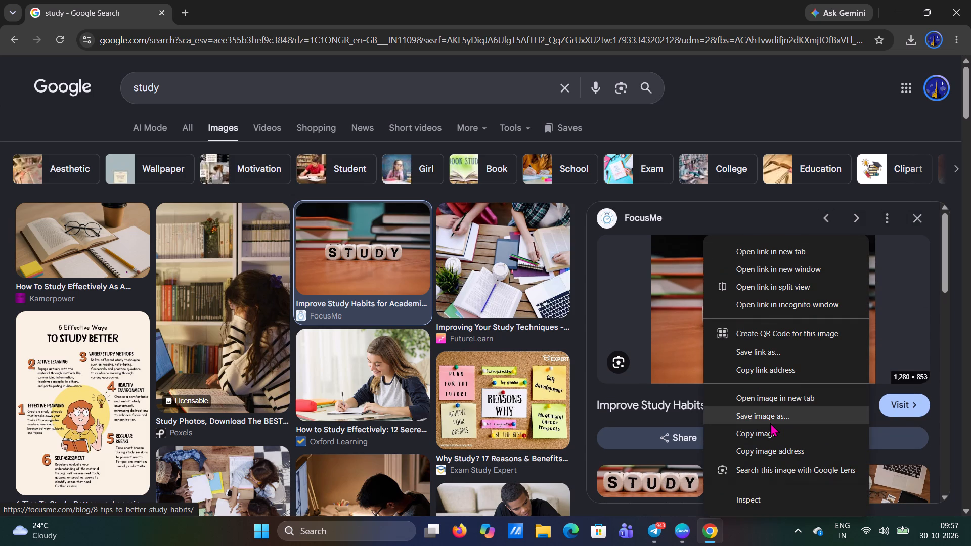
{"action": "left_click", "coordinate": [770, 423]}
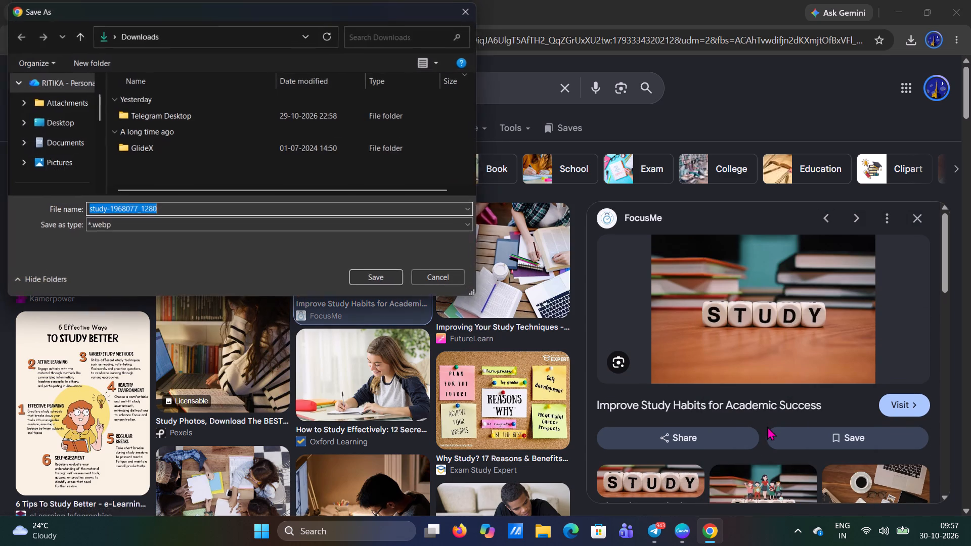
{"action": "left_click", "coordinate": [380, 280]}
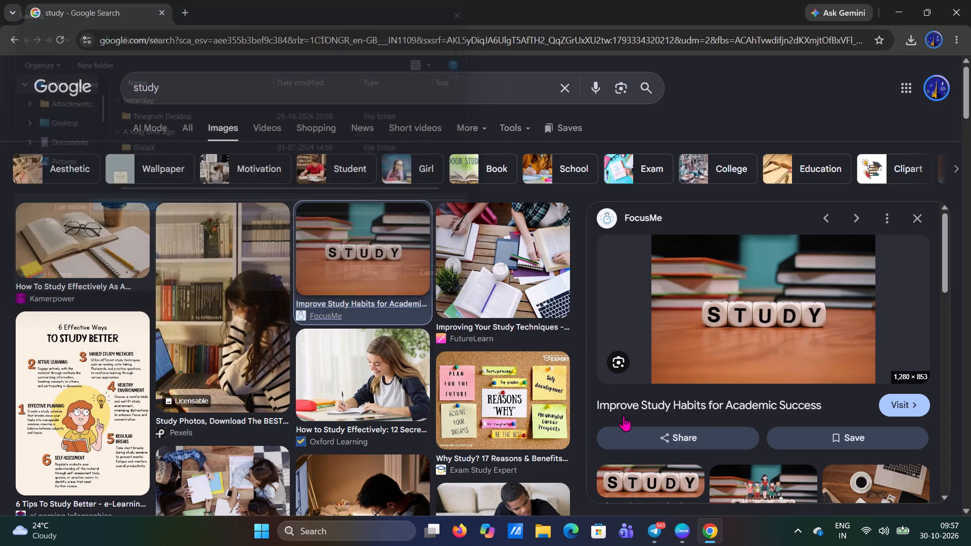
Switch back to Canva and upload the saved study-1968077_1280 image from the Downloads folder.
{"action": "left_click", "coordinate": [682, 532]}
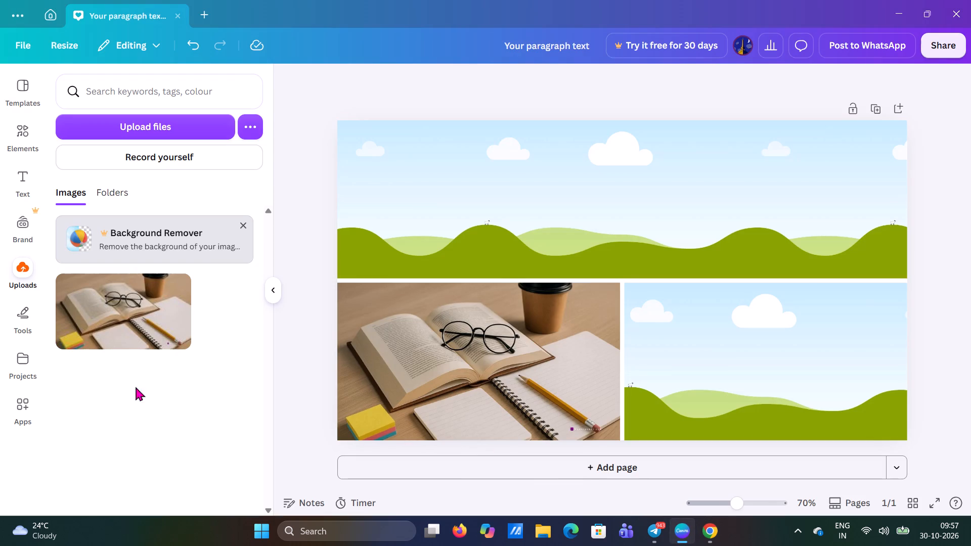
{"action": "left_click", "coordinate": [141, 133]}
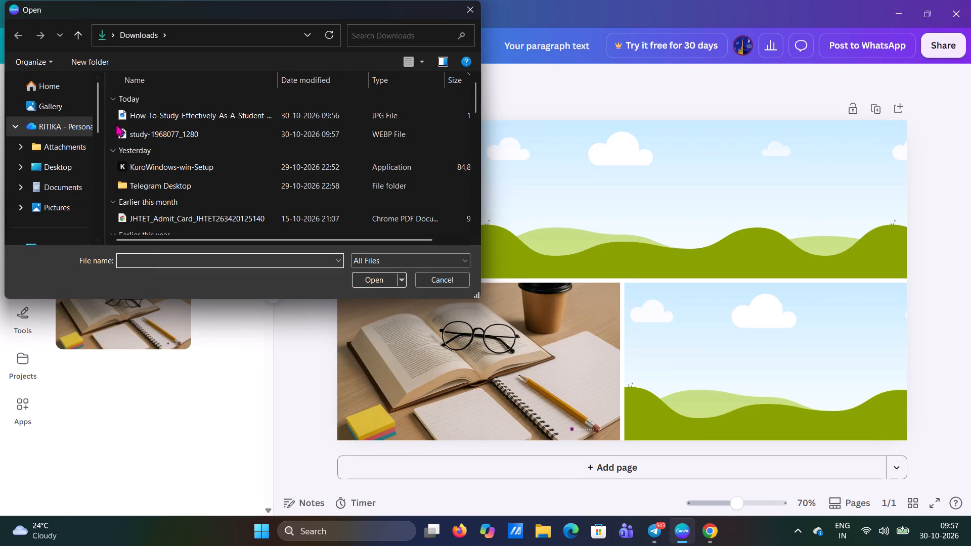
{"action": "left_click", "coordinate": [178, 133]}
{"action": "left_click", "coordinate": [178, 133]}
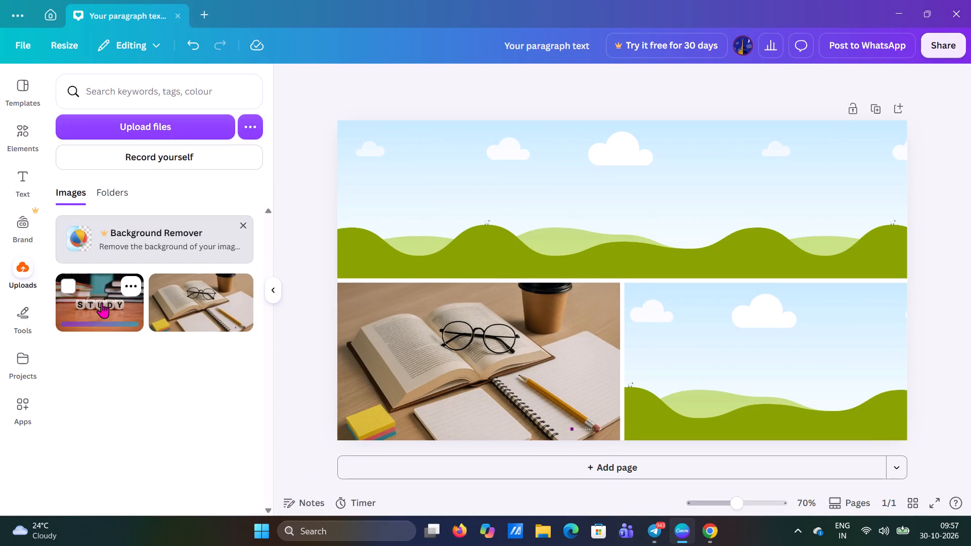
Add the uploaded STUDY dice photo to the page and fill the grid's wide upper cell with it.
{"action": "left_click", "coordinate": [102, 302]}
{"action": "left_click_drag", "start_coordinate": [640, 277], "coordinate": [639, 226]}
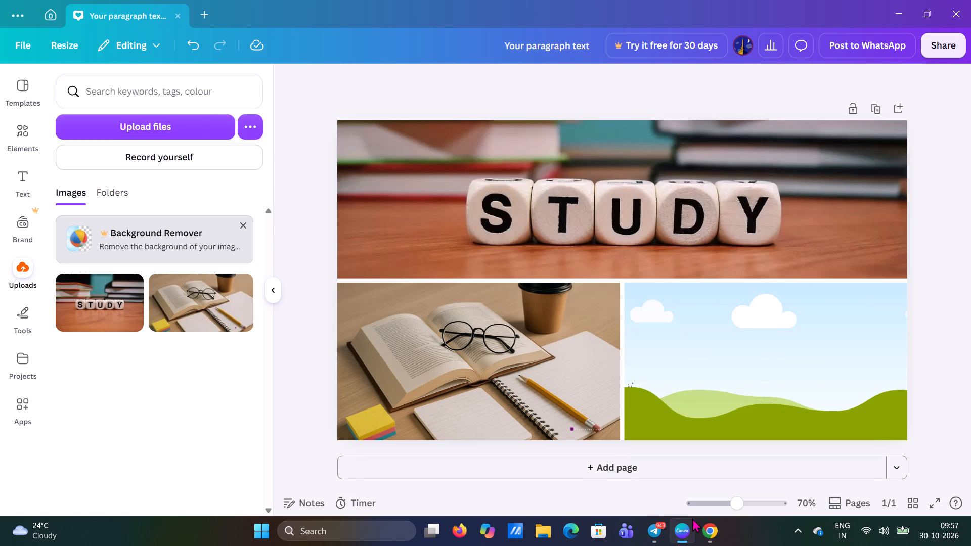
Switch to Chrome and browse the study image results for another photo, previewing the DoSomething.org picture of a student writing.
{"action": "left_click", "coordinate": [705, 527]}
{"action": "scroll", "coordinate": [506, 318], "scroll_direction": "down", "scroll_amount": 2}
{"action": "scroll", "coordinate": [506, 318], "scroll_direction": "up", "scroll_amount": 1}
{"action": "scroll", "coordinate": [506, 318], "scroll_direction": "down", "scroll_amount": 1}
{"action": "scroll", "coordinate": [506, 318], "scroll_direction": "up", "scroll_amount": 1}
{"action": "scroll", "coordinate": [506, 318], "scroll_direction": "down", "scroll_amount": 1}
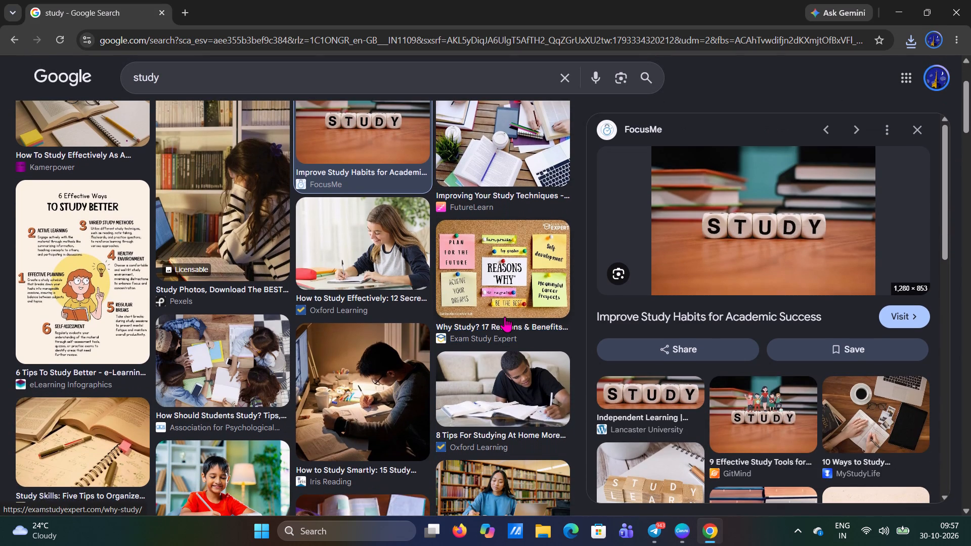
{"action": "scroll", "coordinate": [450, 298], "scroll_direction": "up", "scroll_amount": 1}
{"action": "scroll", "coordinate": [450, 298], "scroll_direction": "down", "scroll_amount": 5}
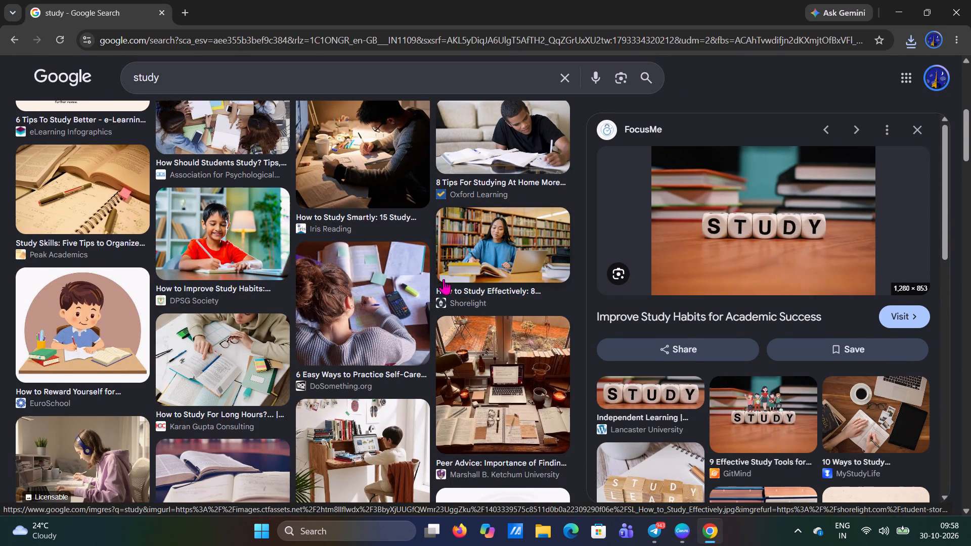
{"action": "left_click", "coordinate": [388, 316]}
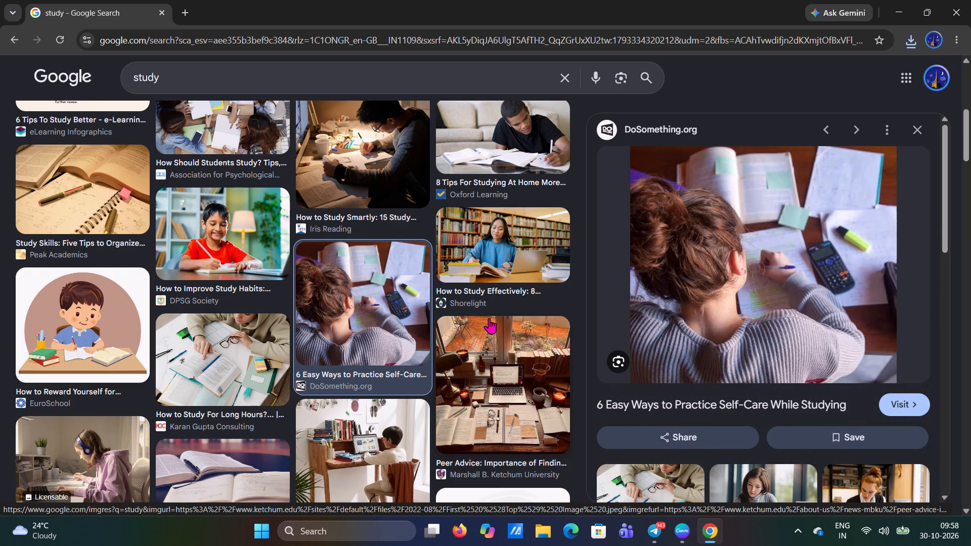
{"action": "scroll", "coordinate": [312, 292], "scroll_direction": "down", "scroll_amount": 5}
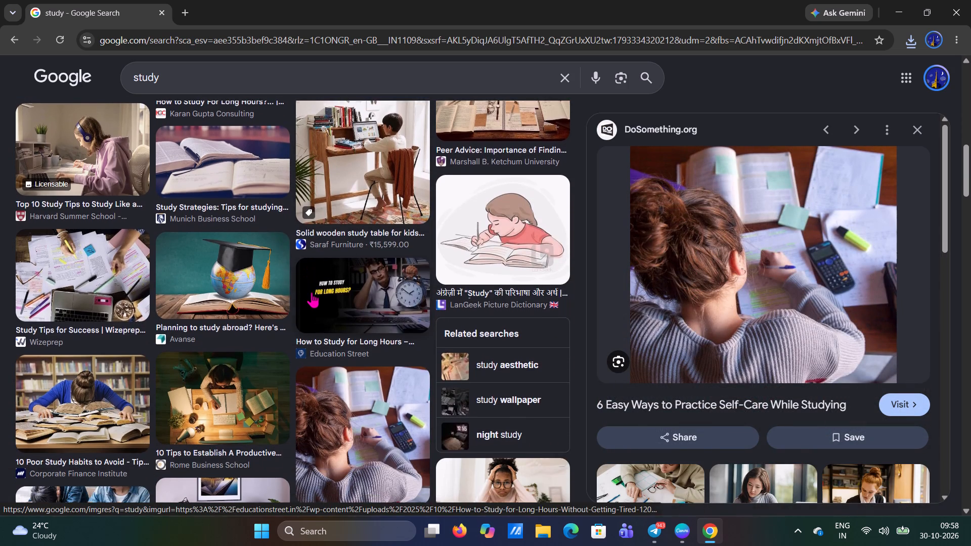
{"action": "scroll", "coordinate": [312, 297], "scroll_direction": "down", "scroll_amount": 3}
{"action": "scroll", "coordinate": [312, 307], "scroll_direction": "up", "scroll_amount": 4}
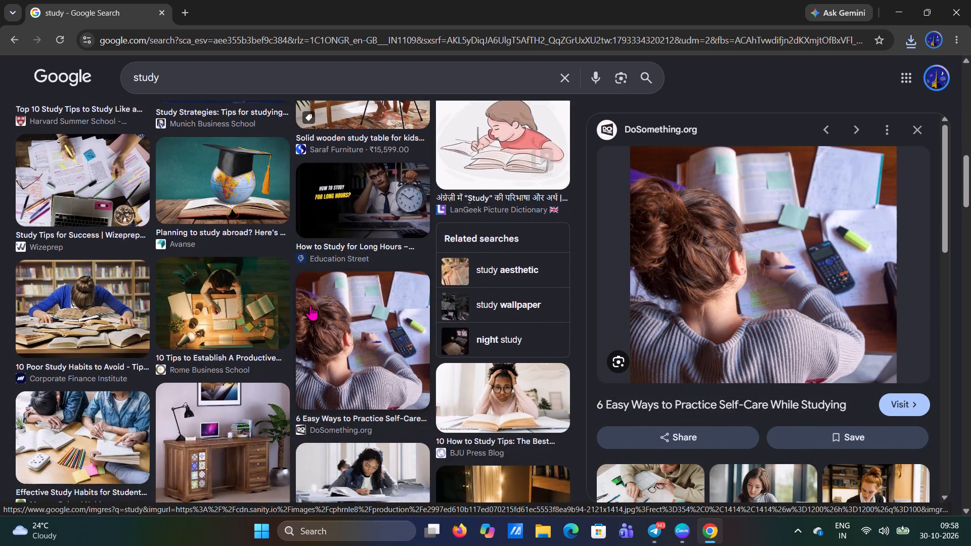
{"action": "scroll", "coordinate": [308, 268], "scroll_direction": "down", "scroll_amount": 1}
{"action": "scroll", "coordinate": [308, 268], "scroll_direction": "up", "scroll_amount": 2}
{"action": "scroll", "coordinate": [308, 268], "scroll_direction": "down", "scroll_amount": 1}
{"action": "scroll", "coordinate": [308, 268], "scroll_direction": "up", "scroll_amount": 6}
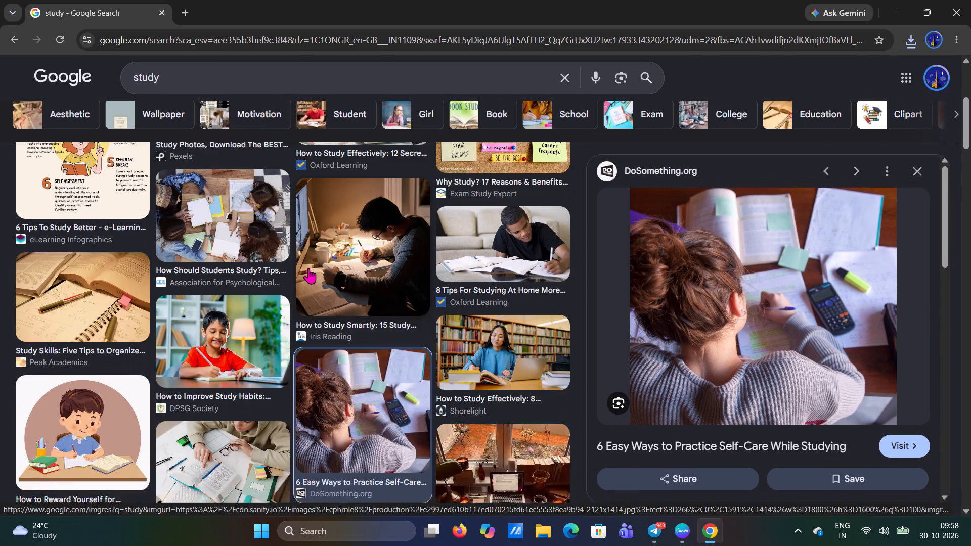
{"action": "scroll", "coordinate": [308, 268], "scroll_direction": "up", "scroll_amount": 1}
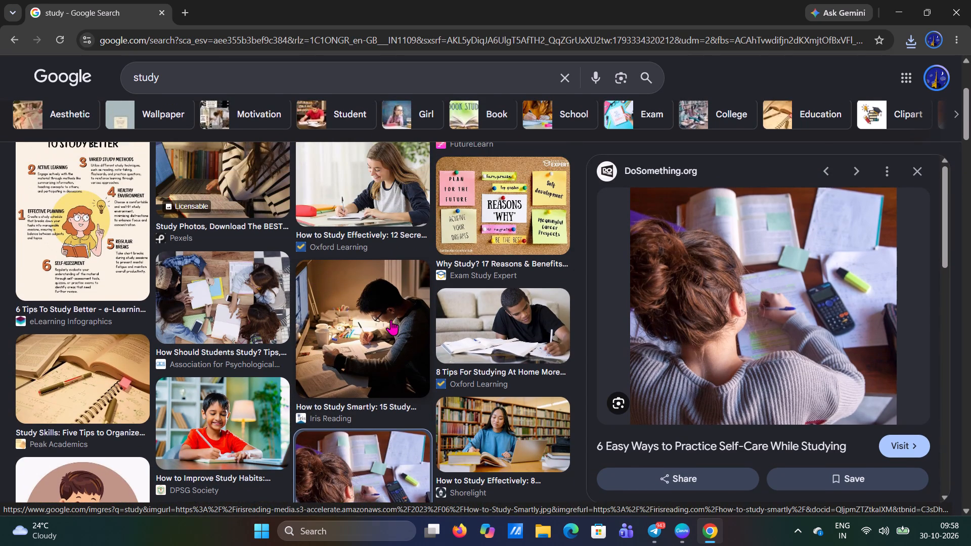
{"action": "scroll", "coordinate": [391, 320], "scroll_direction": "down", "scroll_amount": 4}
{"action": "scroll", "coordinate": [386, 316], "scroll_direction": "up", "scroll_amount": 2}
{"action": "scroll", "coordinate": [386, 316], "scroll_direction": "down", "scroll_amount": 2}
{"action": "scroll", "coordinate": [384, 321], "scroll_direction": "up", "scroll_amount": 1}
{"action": "scroll", "coordinate": [384, 322], "scroll_direction": "down", "scroll_amount": 1}
{"action": "scroll", "coordinate": [384, 322], "scroll_direction": "up", "scroll_amount": 1}
{"action": "scroll", "coordinate": [384, 322], "scroll_direction": "down", "scroll_amount": 1}
{"action": "scroll", "coordinate": [384, 322], "scroll_direction": "up", "scroll_amount": 1}
{"action": "scroll", "coordinate": [384, 322], "scroll_direction": "down", "scroll_amount": 4}
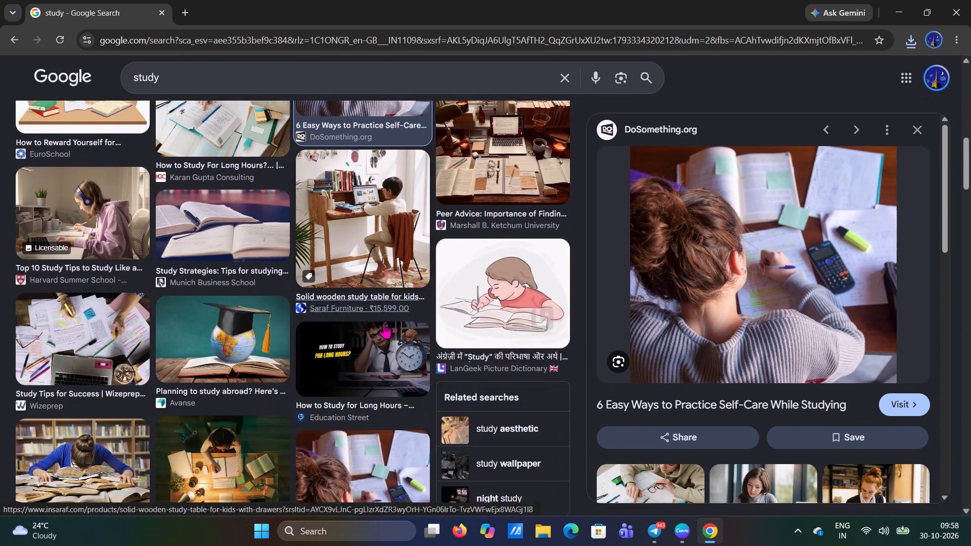
{"action": "scroll", "coordinate": [384, 323], "scroll_direction": "down", "scroll_amount": 9}
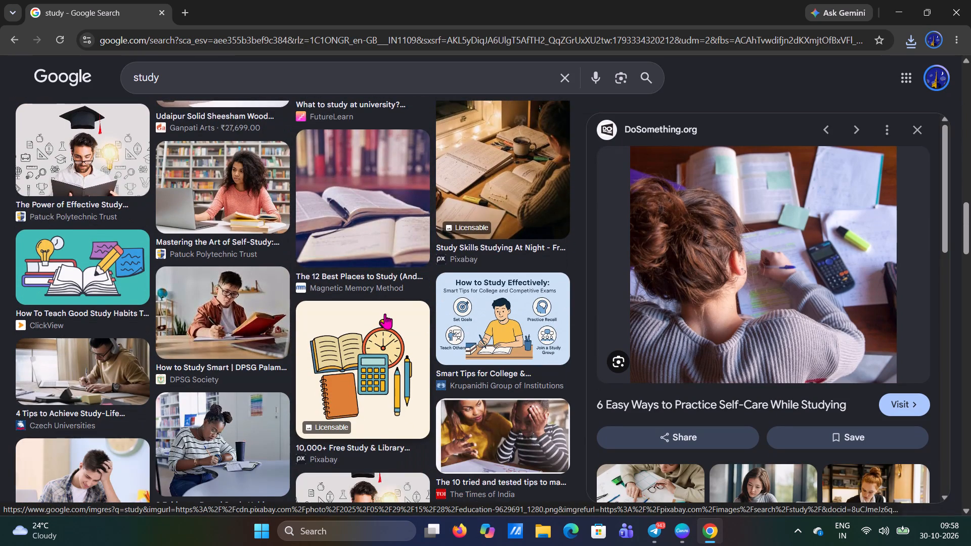
{"action": "scroll", "coordinate": [385, 314], "scroll_direction": "down", "scroll_amount": 2}
{"action": "scroll", "coordinate": [385, 315], "scroll_direction": "up", "scroll_amount": 1}
{"action": "scroll", "coordinate": [385, 316], "scroll_direction": "down", "scroll_amount": 1}
{"action": "scroll", "coordinate": [385, 316], "scroll_direction": "up", "scroll_amount": 2}
{"action": "scroll", "coordinate": [385, 316], "scroll_direction": "down", "scroll_amount": 1}
{"action": "scroll", "coordinate": [385, 316], "scroll_direction": "up", "scroll_amount": 1}
{"action": "scroll", "coordinate": [385, 316], "scroll_direction": "down", "scroll_amount": 1}
{"action": "scroll", "coordinate": [385, 316], "scroll_direction": "up", "scroll_amount": 1}
{"action": "scroll", "coordinate": [385, 316], "scroll_direction": "down", "scroll_amount": 5}
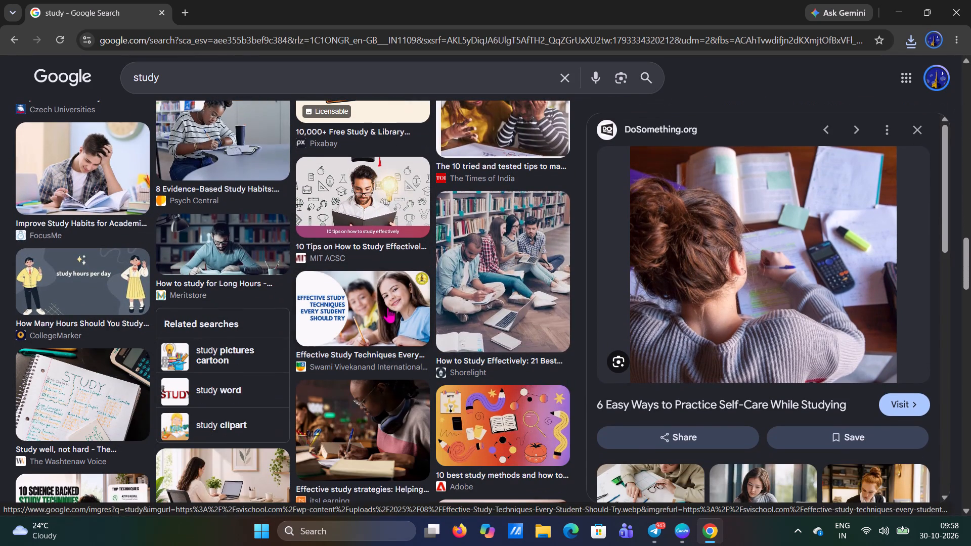
{"action": "scroll", "coordinate": [388, 305], "scroll_direction": "down", "scroll_amount": 6}
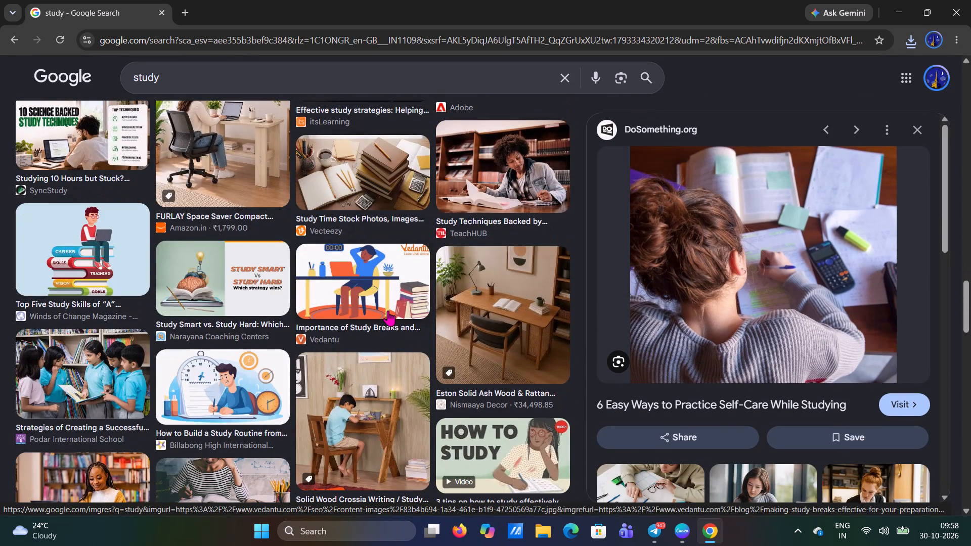
From the related images, save City University of Seattle's photo of a woman studying to Downloads as a WEBP under its suggested name.
{"action": "scroll", "coordinate": [899, 292], "scroll_direction": "down", "scroll_amount": 2}
{"action": "scroll", "coordinate": [778, 293], "scroll_direction": "down", "scroll_amount": 3}
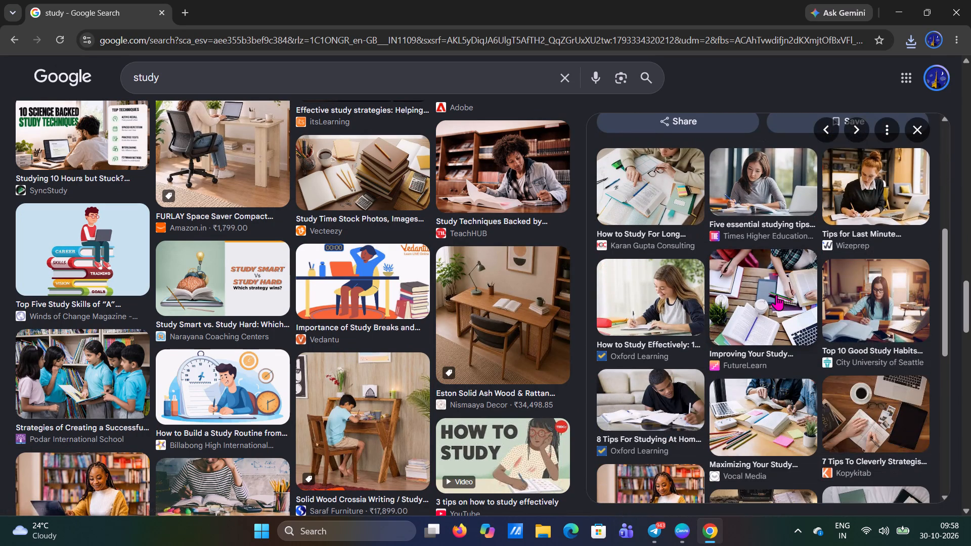
{"action": "scroll", "coordinate": [773, 303], "scroll_direction": "down", "scroll_amount": 1}
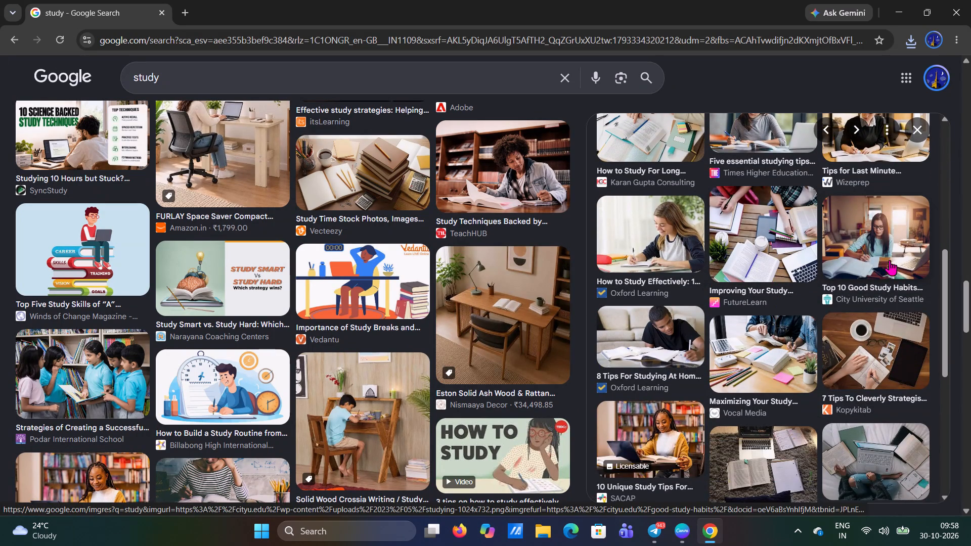
{"action": "left_click", "coordinate": [893, 248]}
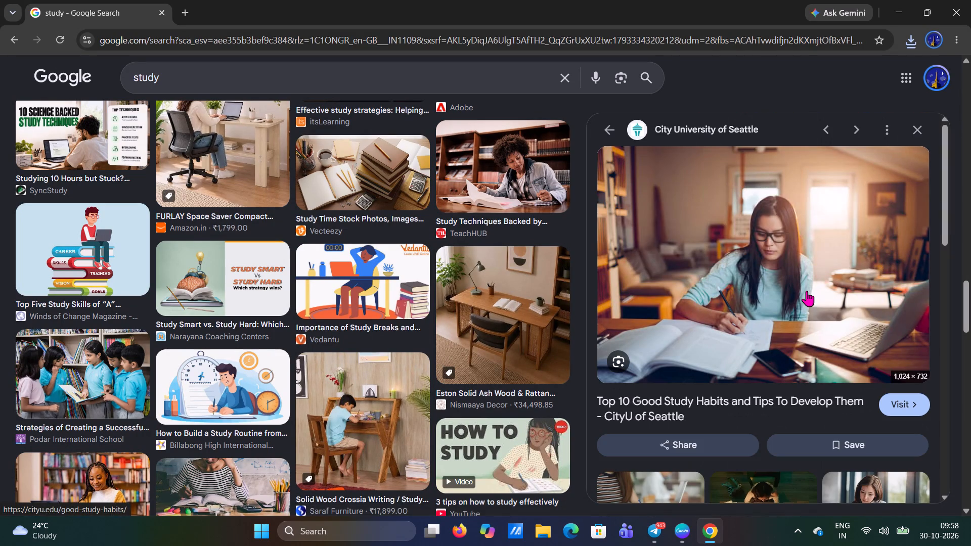
{"action": "right_click", "coordinate": [807, 291]}
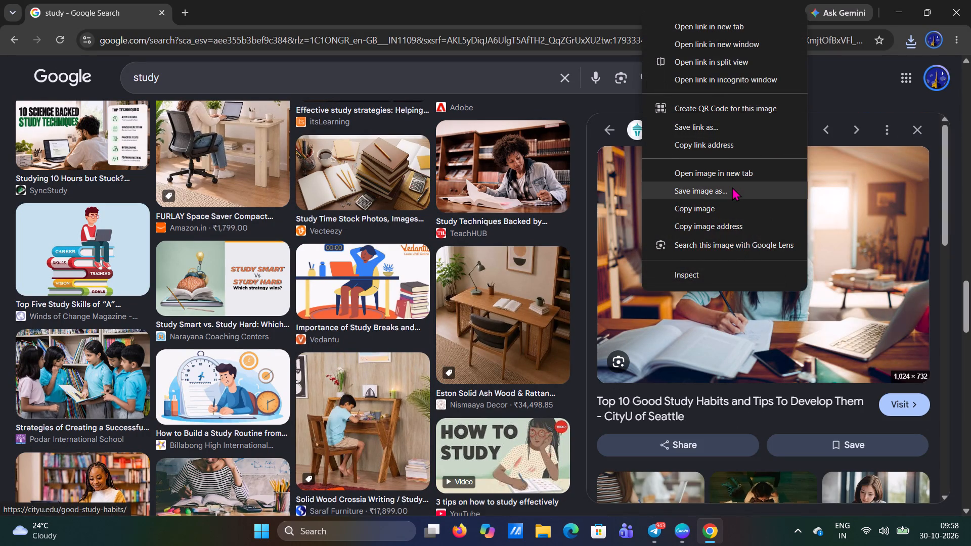
{"action": "left_click", "coordinate": [732, 187]}
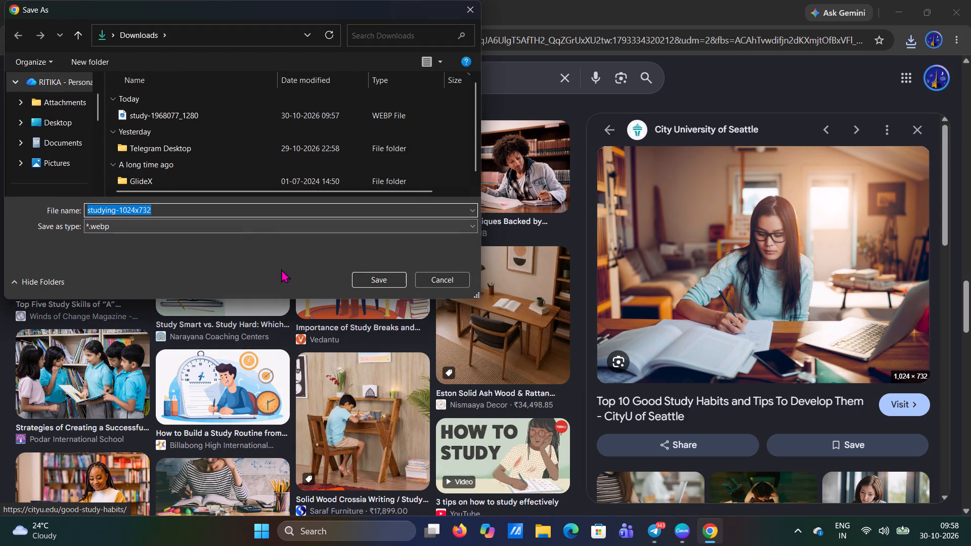
{"action": "left_click", "coordinate": [398, 279]}
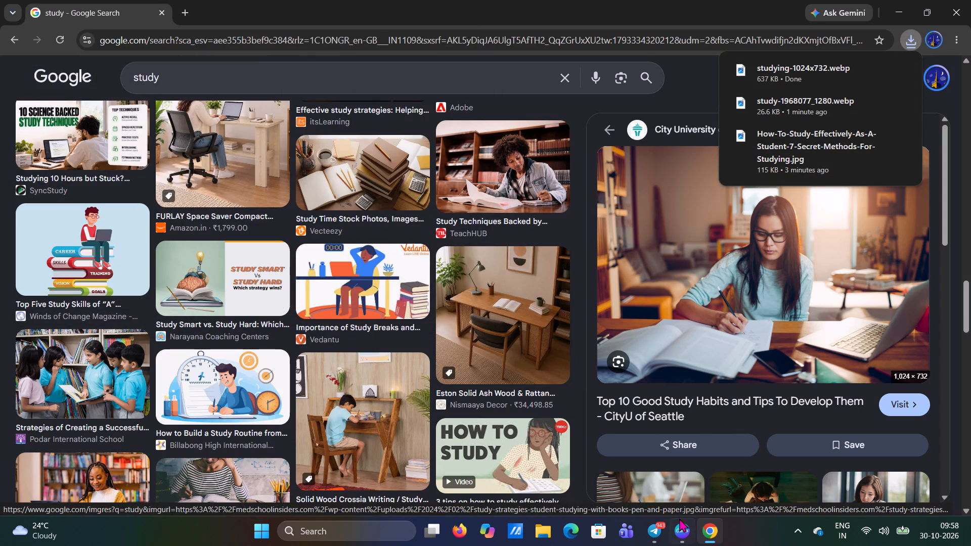
Switch back to Canva and upload the saved studying-1024x732 image from the Downloads folder.
{"action": "left_click", "coordinate": [681, 534]}
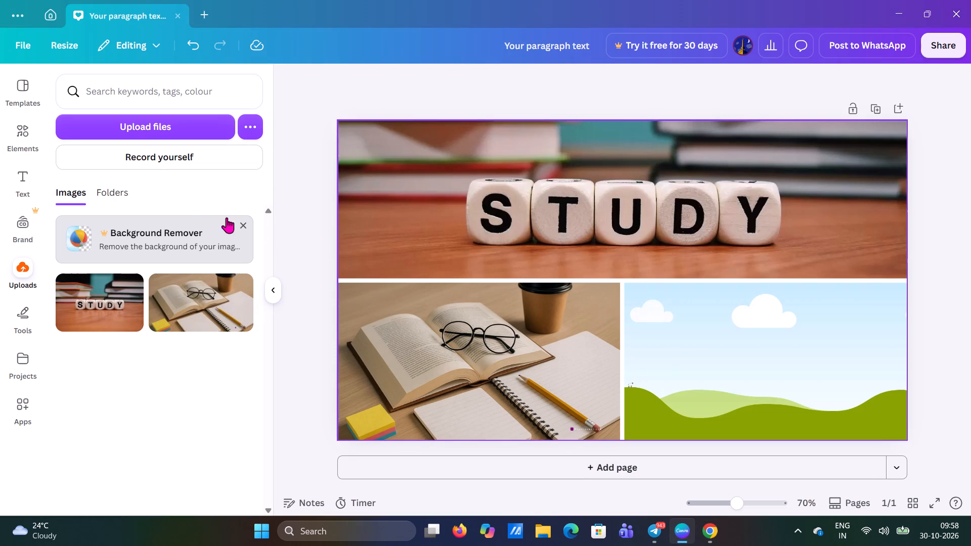
{"action": "left_click", "coordinate": [156, 123]}
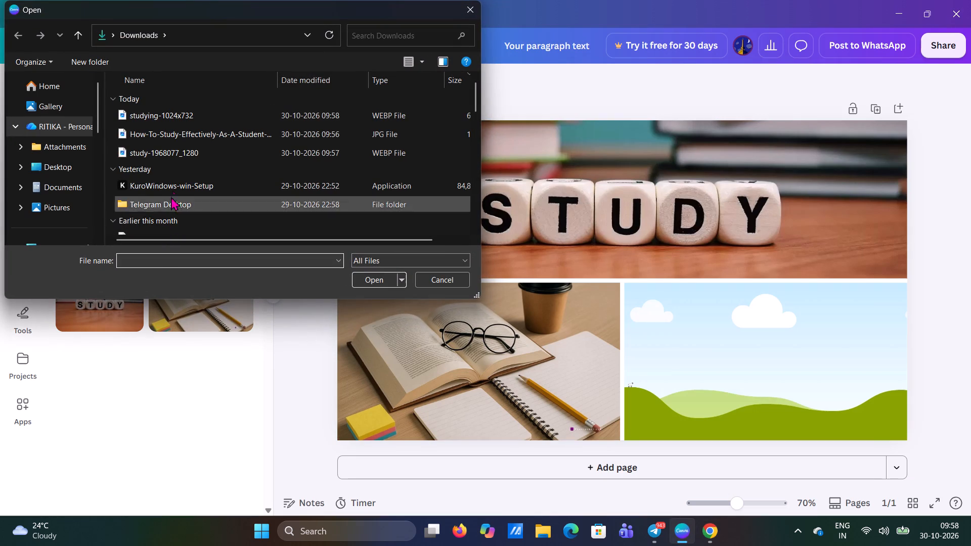
{"action": "double_click", "coordinate": [196, 115]}
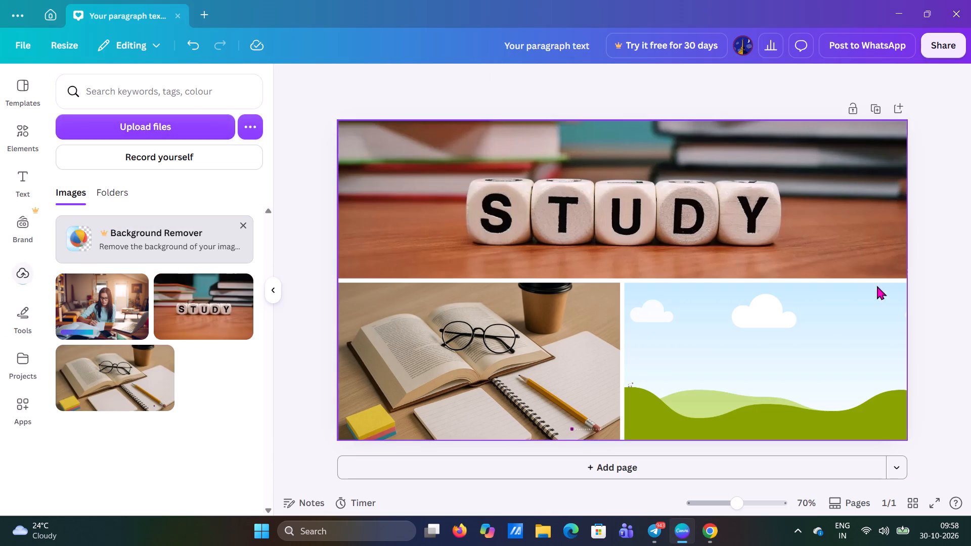
Add the uploaded photo of the woman studying to the page and fill the grid's lower-right cell with it.
{"action": "left_click", "coordinate": [110, 303]}
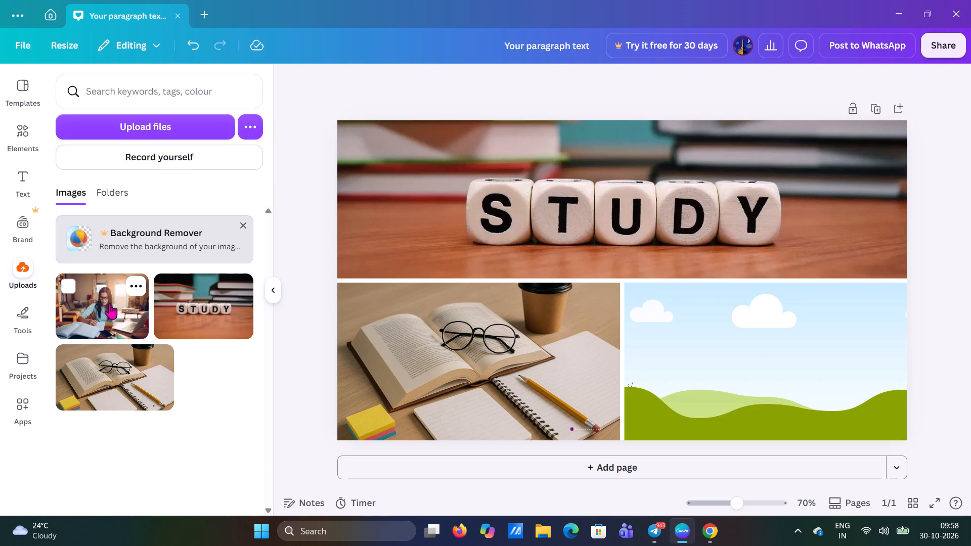
{"action": "left_click_drag", "start_coordinate": [582, 276], "coordinate": [749, 347]}
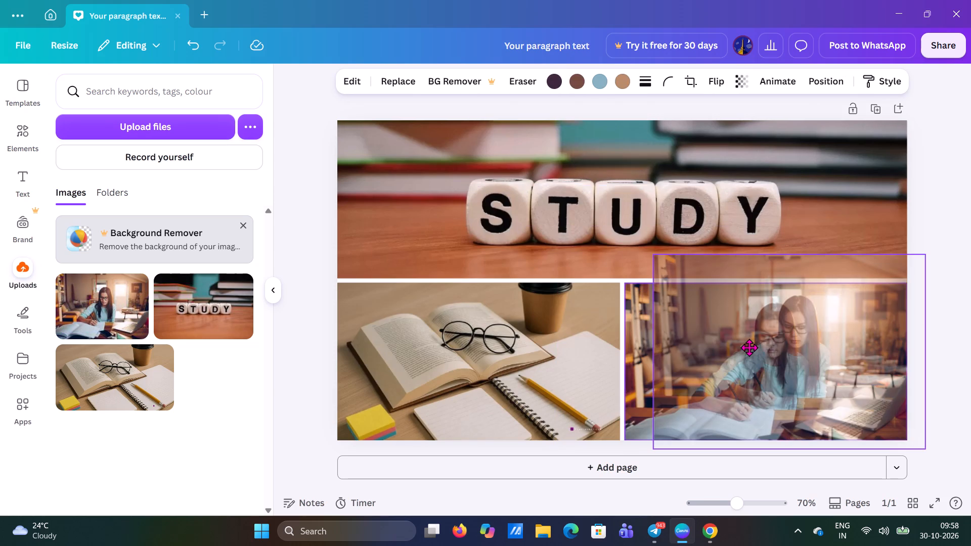
{"action": "left_click_drag", "start_coordinate": [749, 347], "coordinate": [732, 348]}
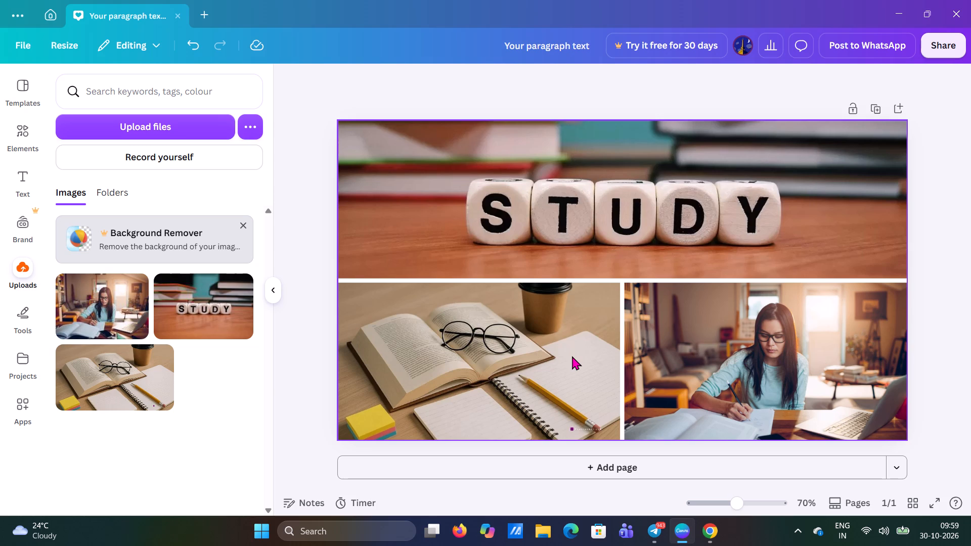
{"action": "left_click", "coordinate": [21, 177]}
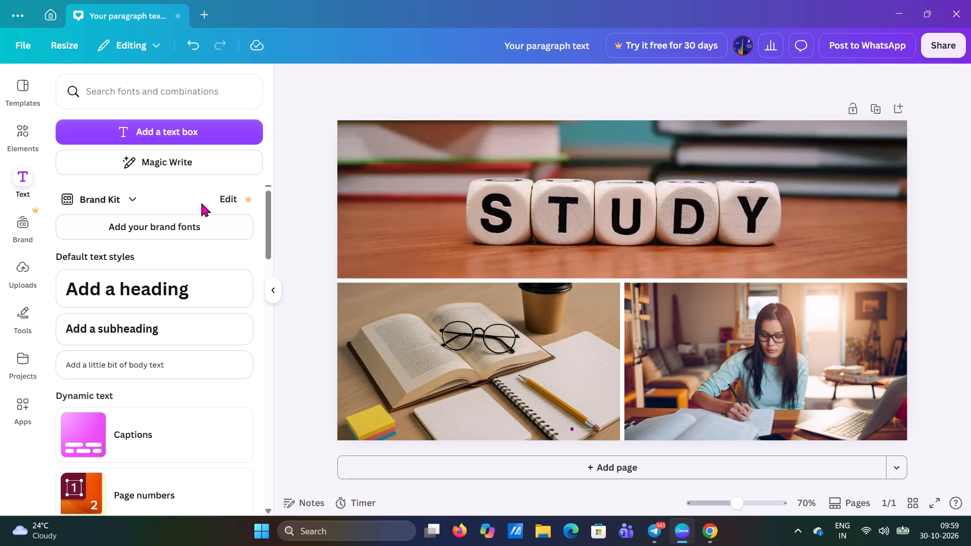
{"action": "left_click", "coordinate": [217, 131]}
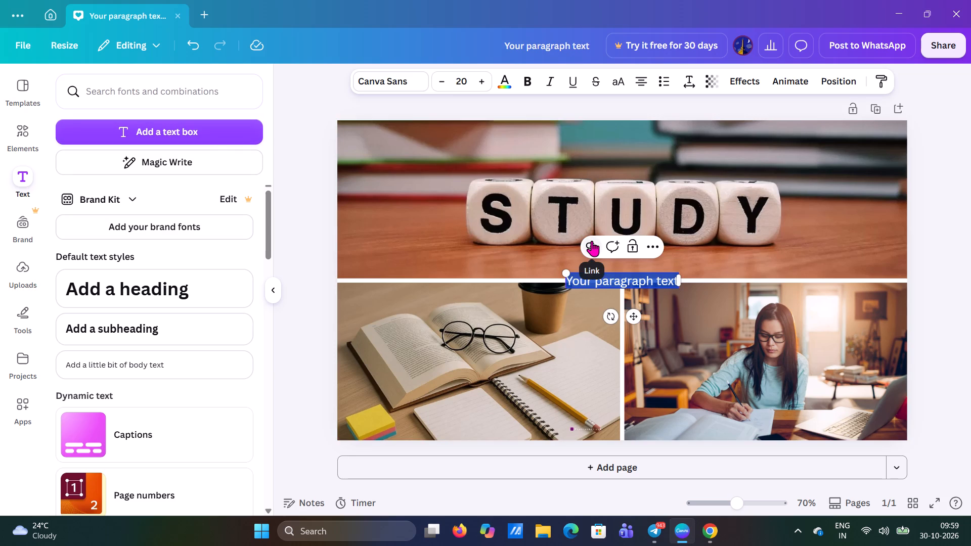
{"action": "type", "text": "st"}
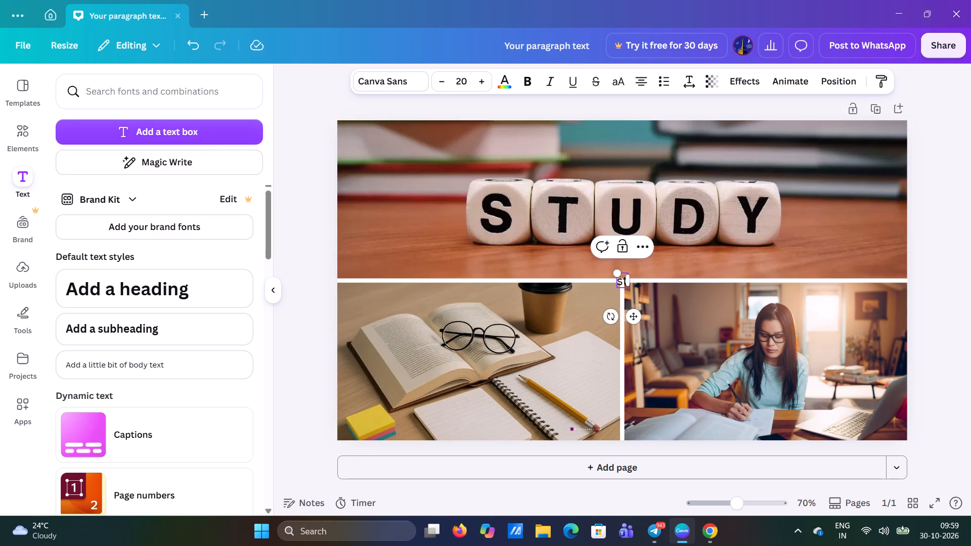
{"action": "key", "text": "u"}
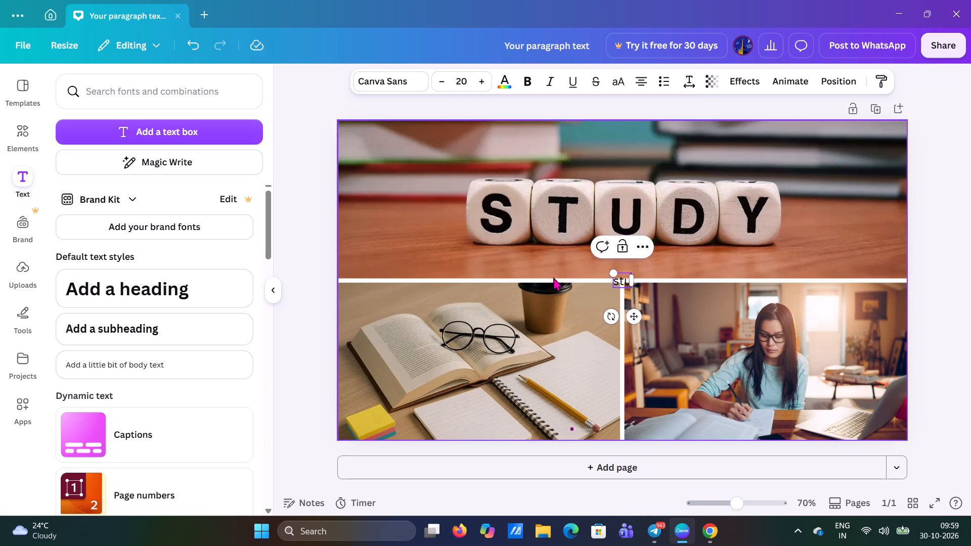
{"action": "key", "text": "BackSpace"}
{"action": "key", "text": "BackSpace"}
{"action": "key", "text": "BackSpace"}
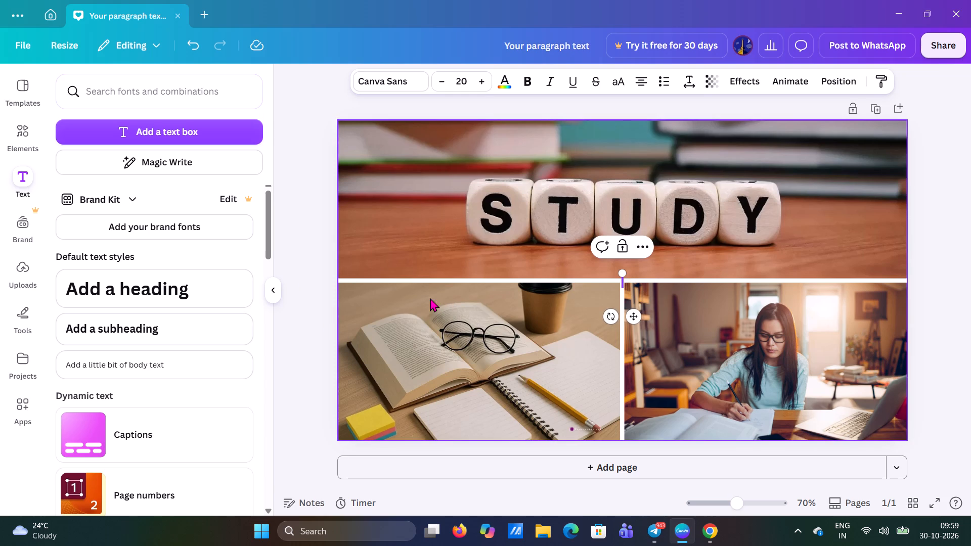
Add a heading in the default heading style to the centre of the page, reading "study with me".
{"action": "left_click", "coordinate": [160, 290]}
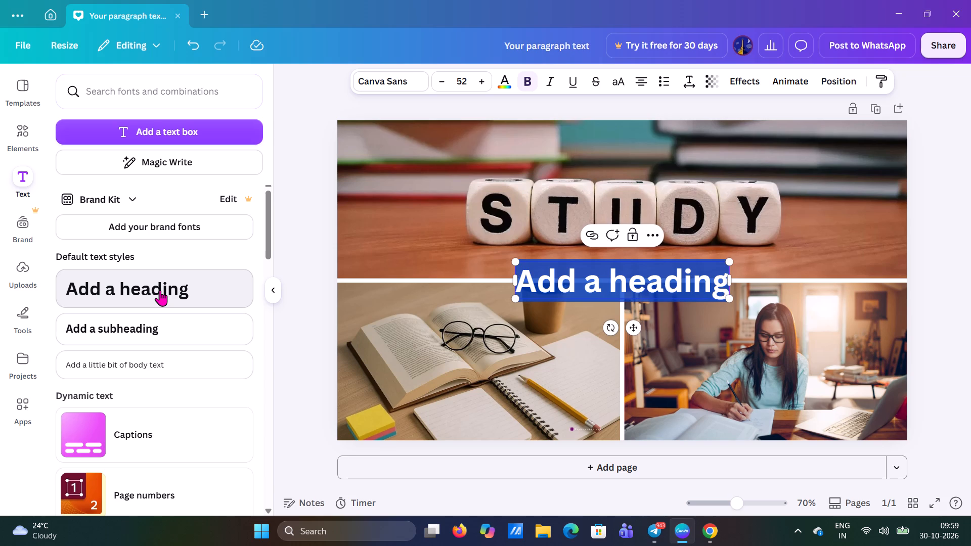
{"action": "key", "text": "s"}
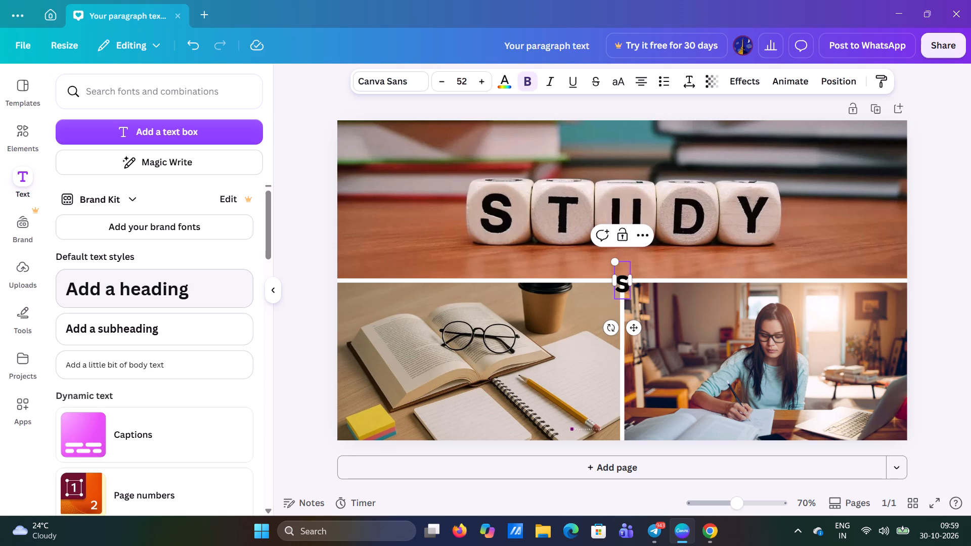
{"action": "type", "text": "tu"}
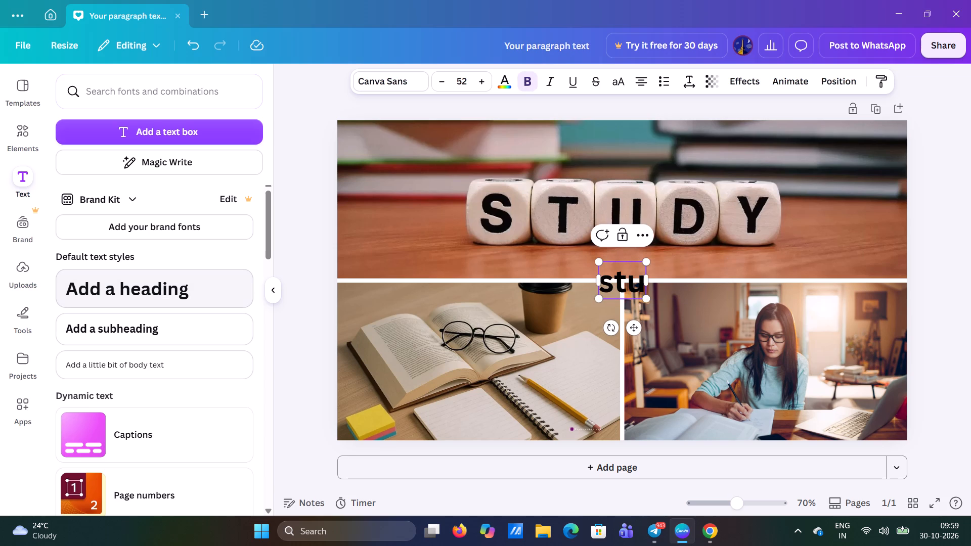
{"action": "type", "text": "dy"}
{"action": "key", "text": "space"}
{"action": "type", "text": "with"}
{"action": "key", "text": "space"}
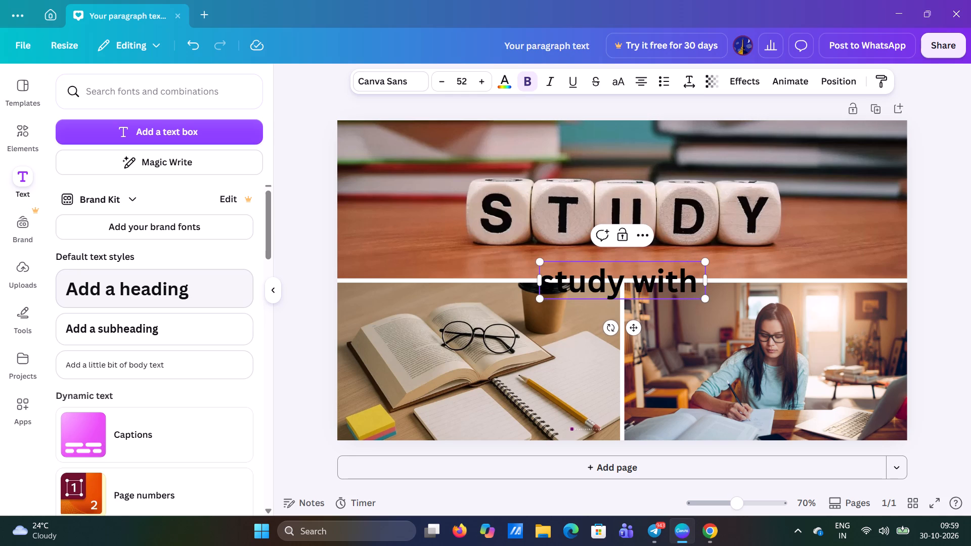
{"action": "type", "text": "me"}
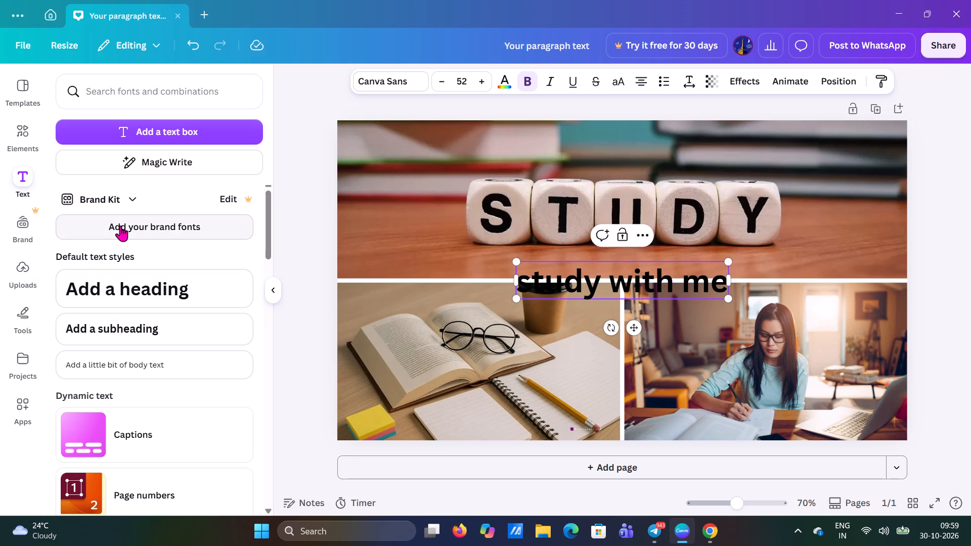
Look through the brand fonts, tools, text styles and font combinations for a way to restyle the "study with me" heading.
{"action": "left_click", "coordinate": [120, 225]}
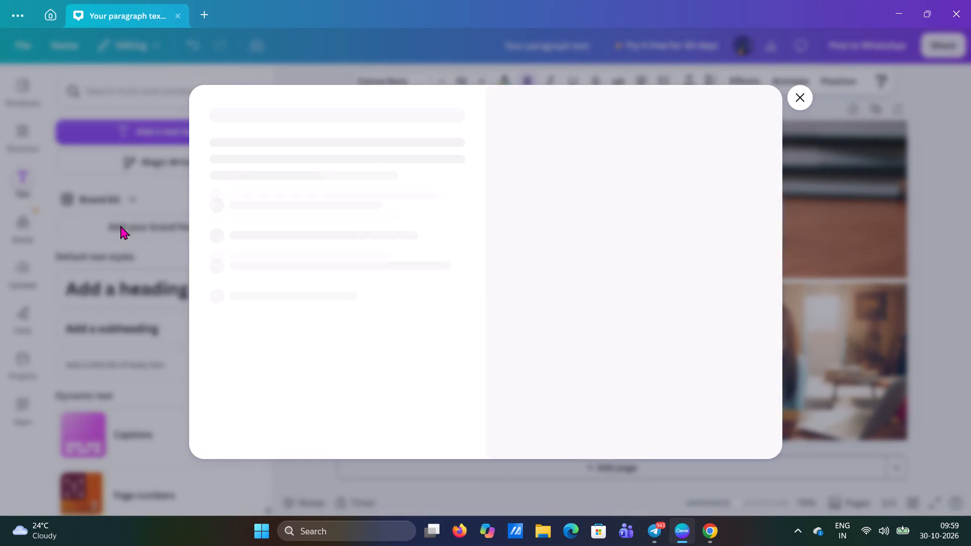
{"action": "left_click", "coordinate": [804, 96]}
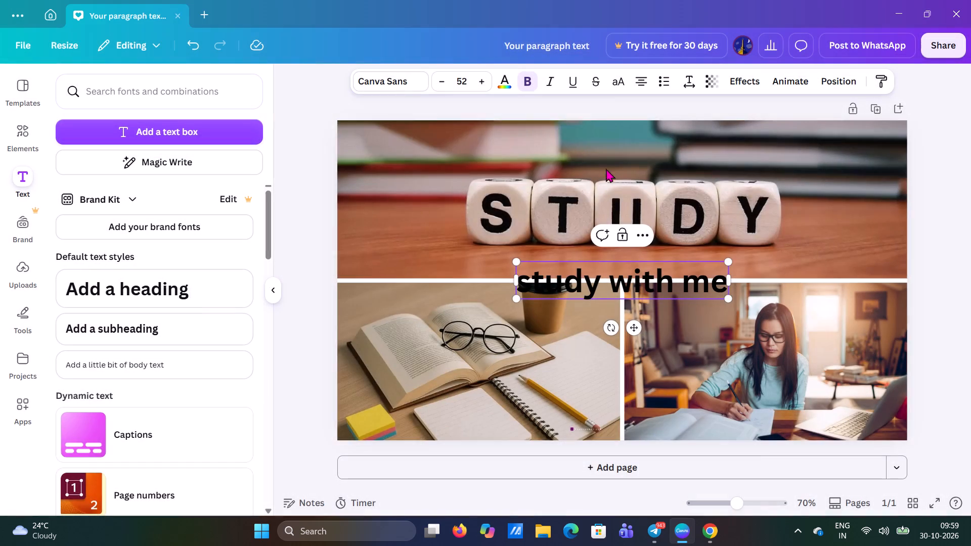
{"action": "scroll", "coordinate": [150, 326], "scroll_direction": "down", "scroll_amount": 3}
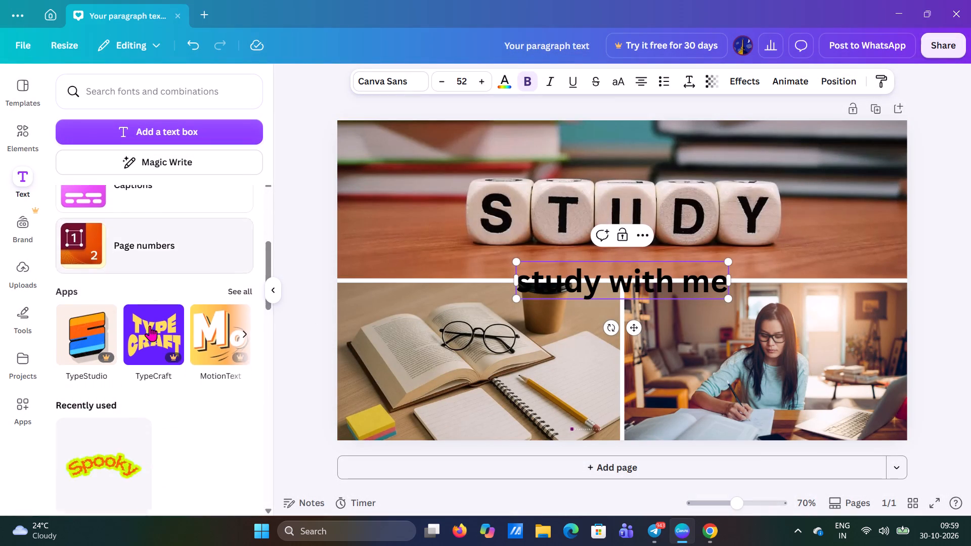
{"action": "scroll", "coordinate": [150, 326], "scroll_direction": "down", "scroll_amount": 3}
{"action": "scroll", "coordinate": [150, 326], "scroll_direction": "up", "scroll_amount": 4}
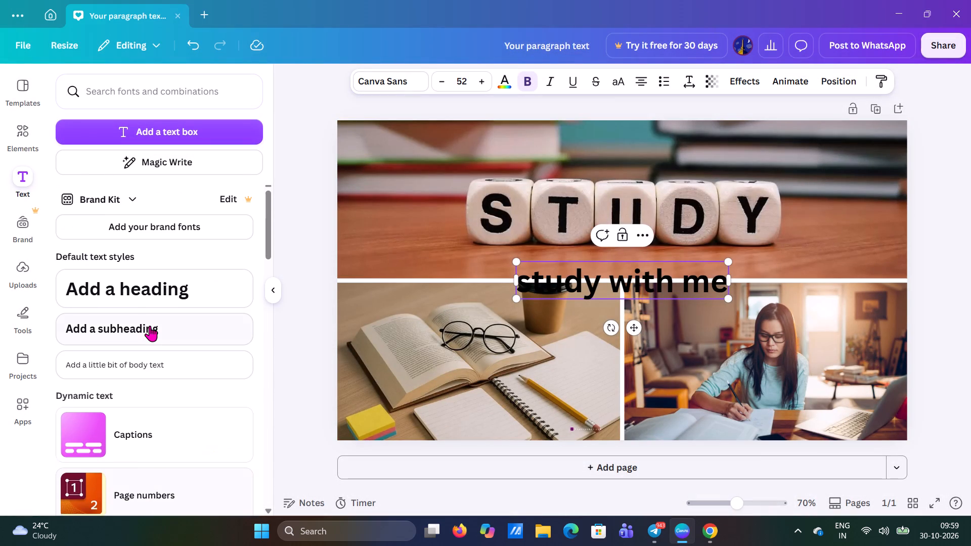
{"action": "scroll", "coordinate": [150, 326], "scroll_direction": "up", "scroll_amount": 1}
{"action": "left_click", "coordinate": [28, 320]}
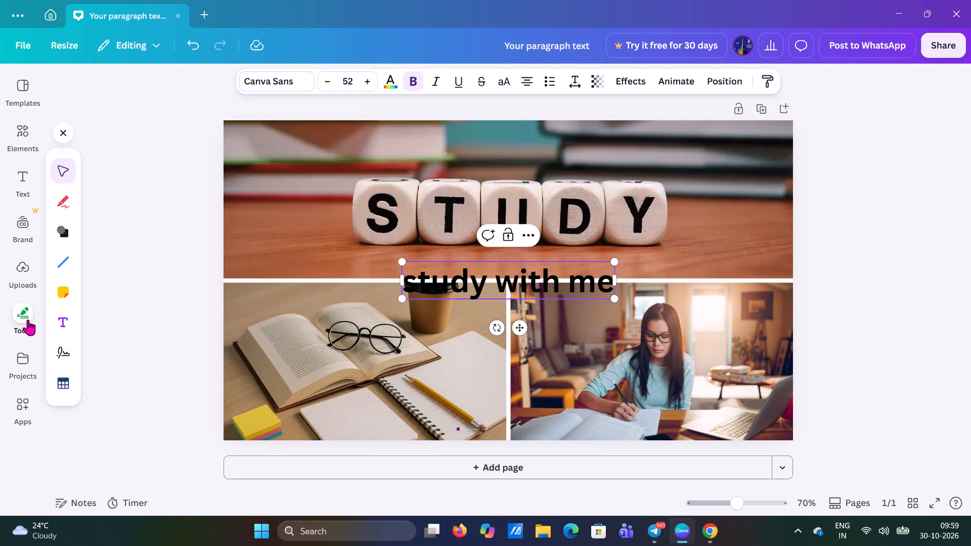
{"action": "left_click", "coordinate": [28, 315]}
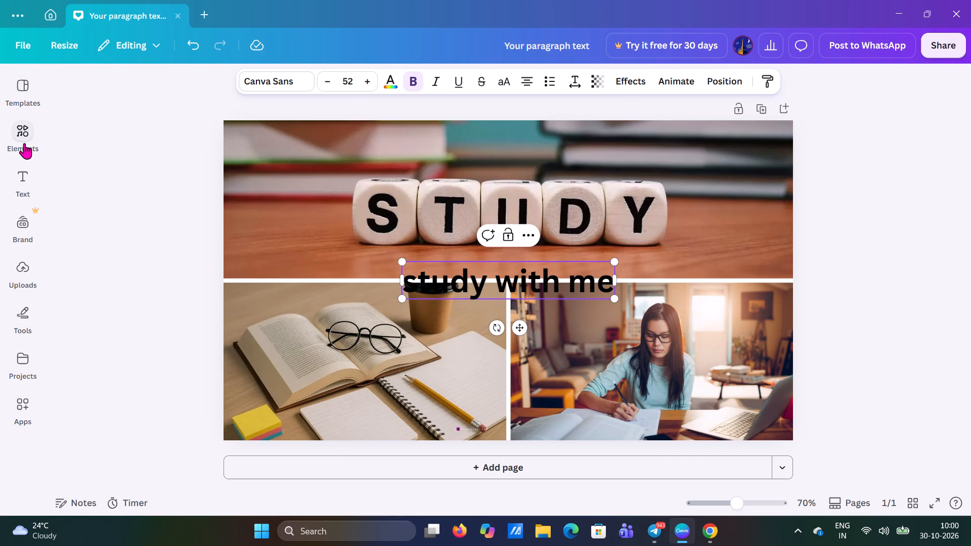
{"action": "left_click", "coordinate": [24, 143]}
{"action": "left_click", "coordinate": [25, 183]}
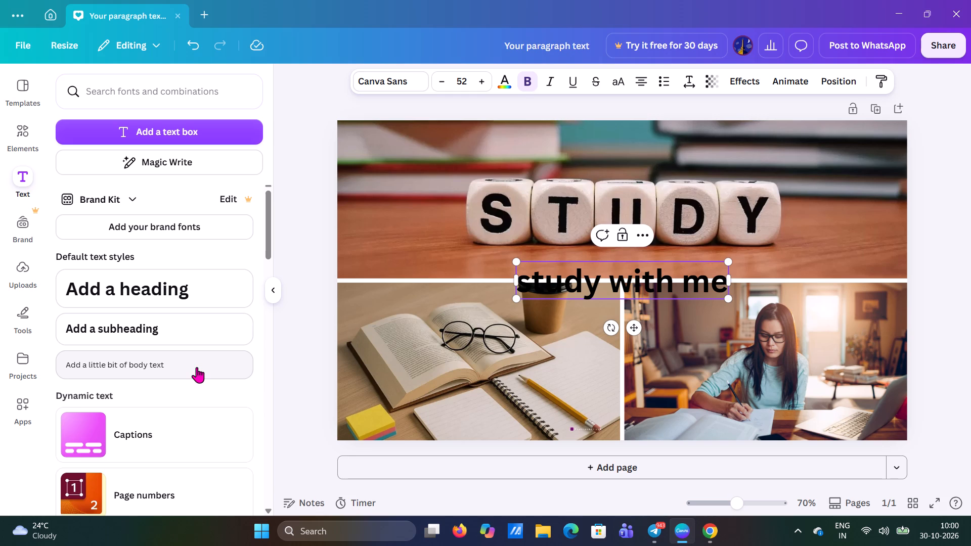
{"action": "scroll", "coordinate": [213, 337], "scroll_direction": "up", "scroll_amount": 1}
{"action": "scroll", "coordinate": [213, 337], "scroll_direction": "down", "scroll_amount": 1}
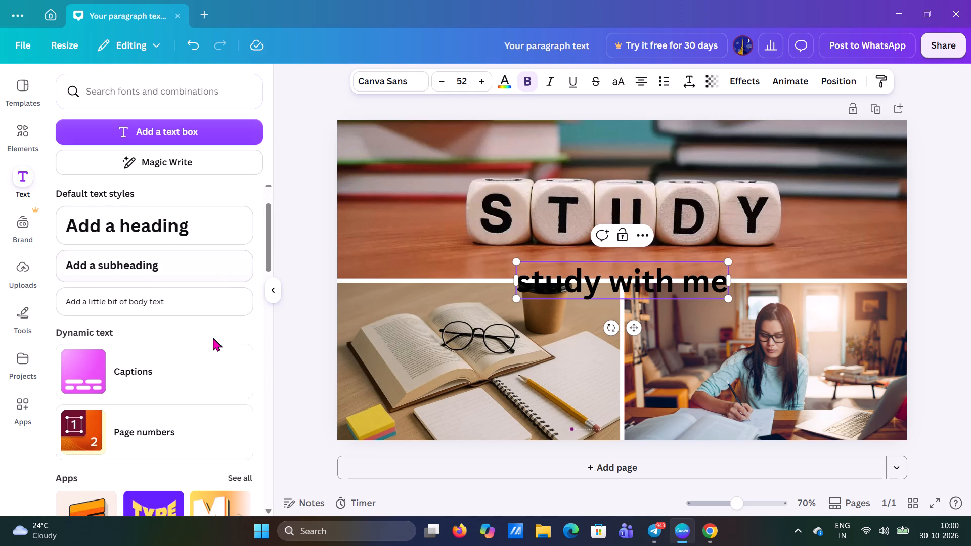
{"action": "scroll", "coordinate": [213, 335], "scroll_direction": "up", "scroll_amount": 1}
{"action": "scroll", "coordinate": [213, 335], "scroll_direction": "down", "scroll_amount": 8}
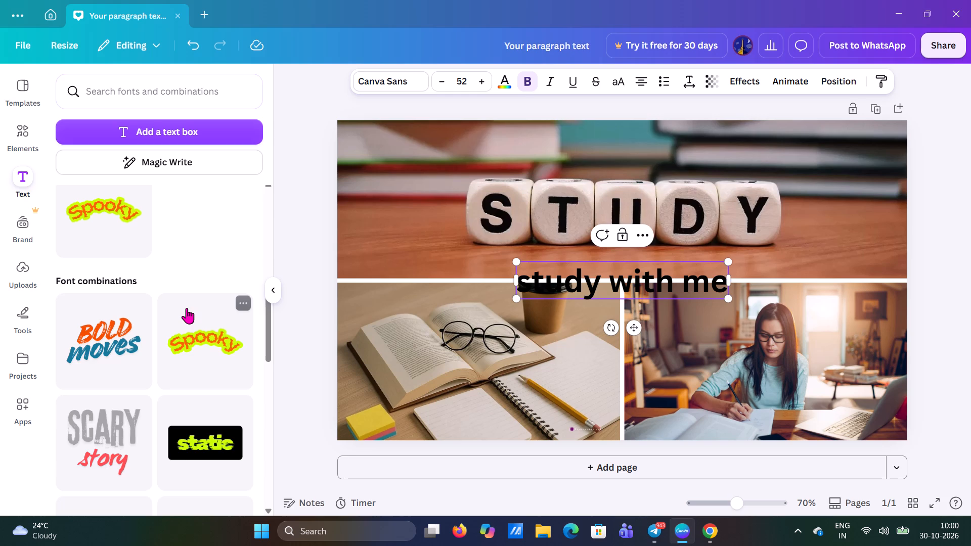
{"action": "scroll", "coordinate": [187, 308], "scroll_direction": "up", "scroll_amount": 8}
{"action": "scroll", "coordinate": [181, 301], "scroll_direction": "down", "scroll_amount": 1}
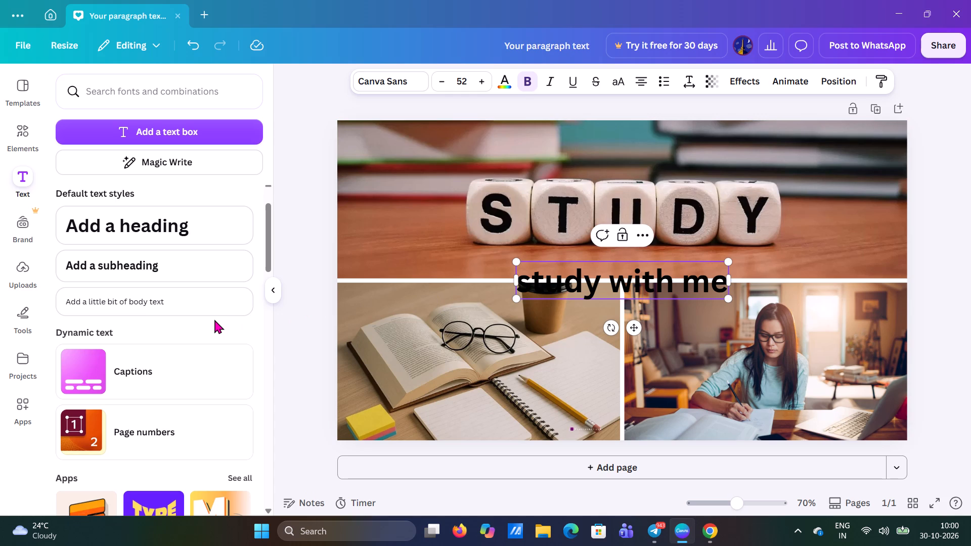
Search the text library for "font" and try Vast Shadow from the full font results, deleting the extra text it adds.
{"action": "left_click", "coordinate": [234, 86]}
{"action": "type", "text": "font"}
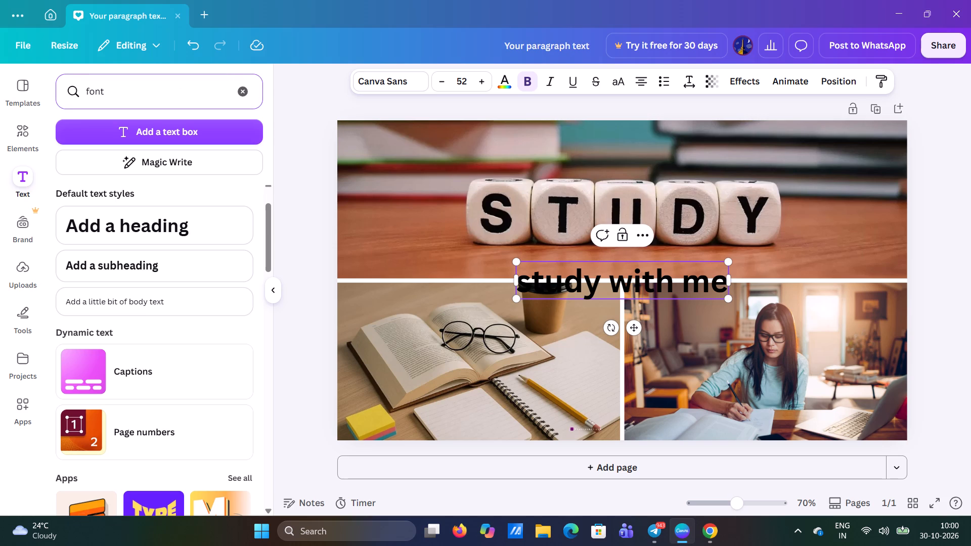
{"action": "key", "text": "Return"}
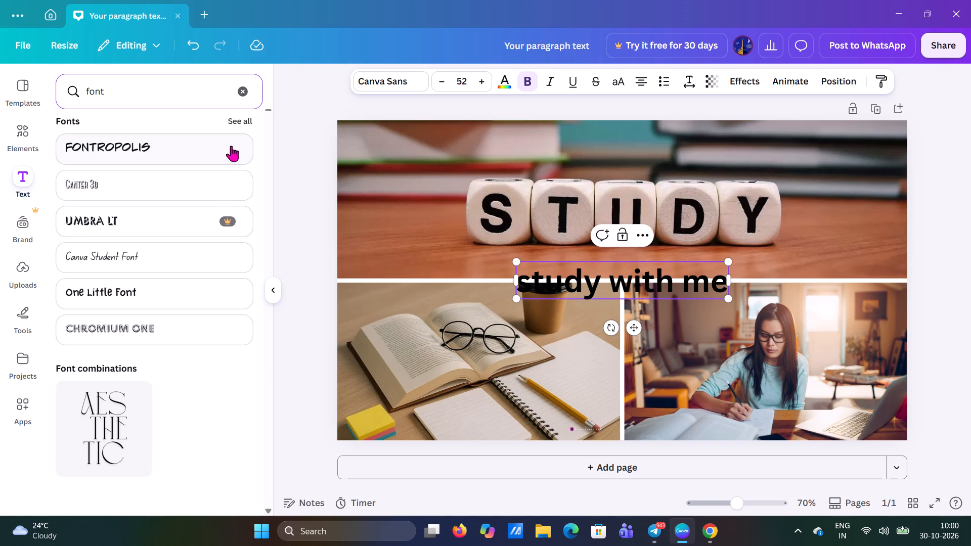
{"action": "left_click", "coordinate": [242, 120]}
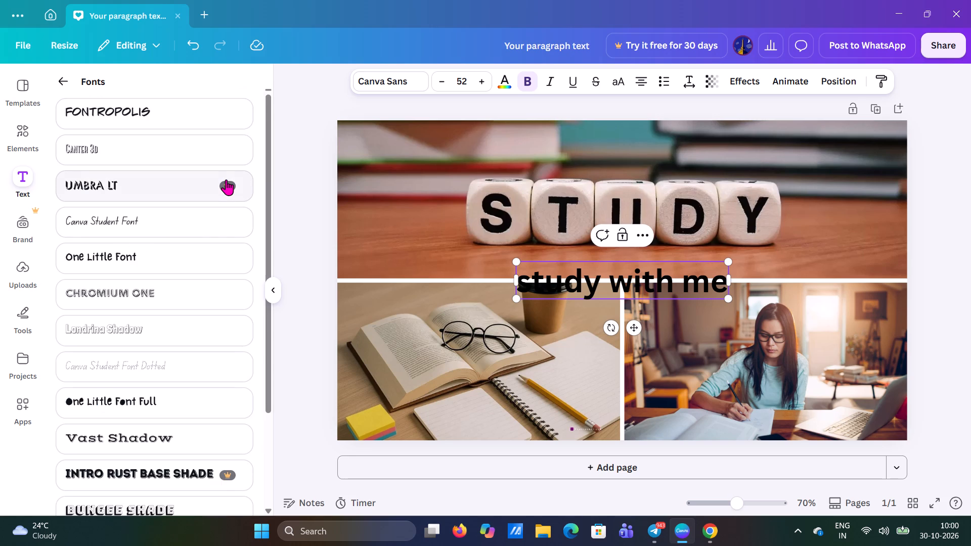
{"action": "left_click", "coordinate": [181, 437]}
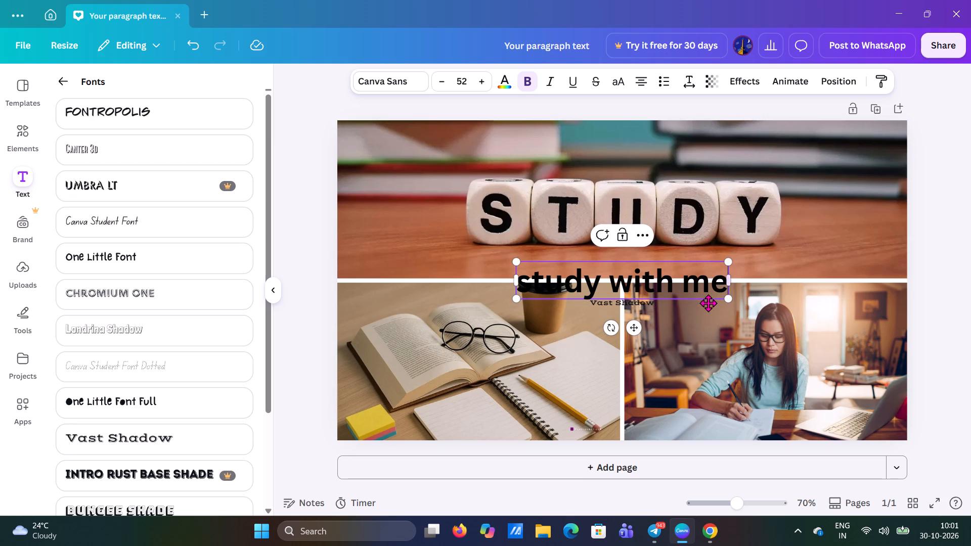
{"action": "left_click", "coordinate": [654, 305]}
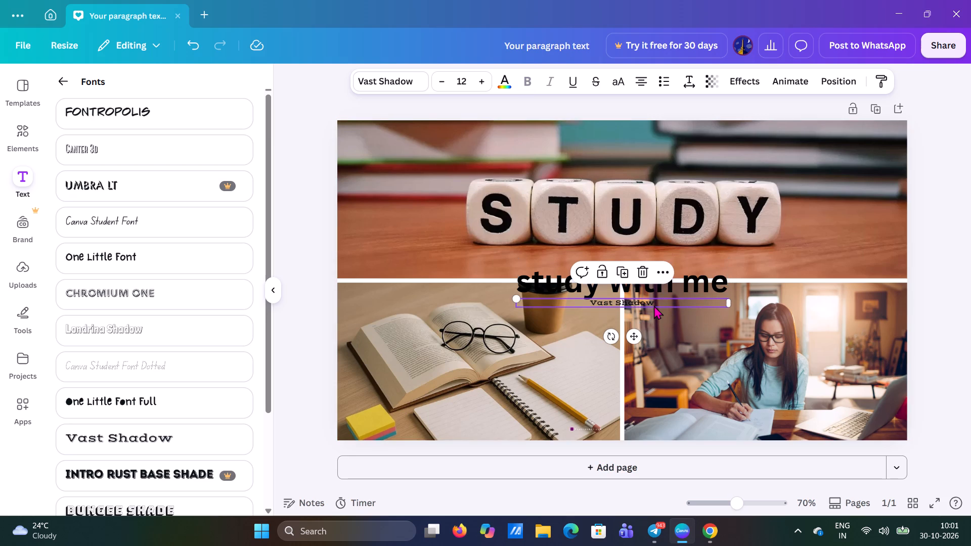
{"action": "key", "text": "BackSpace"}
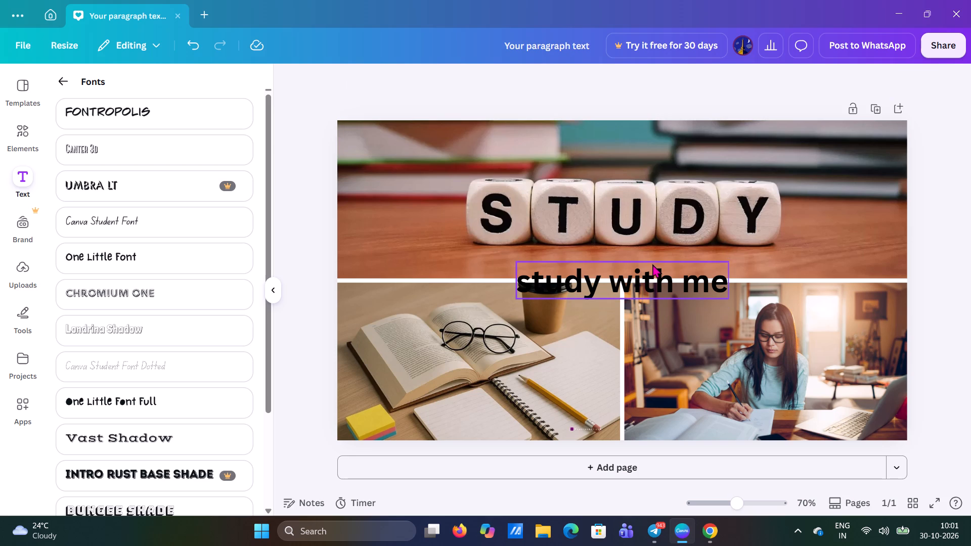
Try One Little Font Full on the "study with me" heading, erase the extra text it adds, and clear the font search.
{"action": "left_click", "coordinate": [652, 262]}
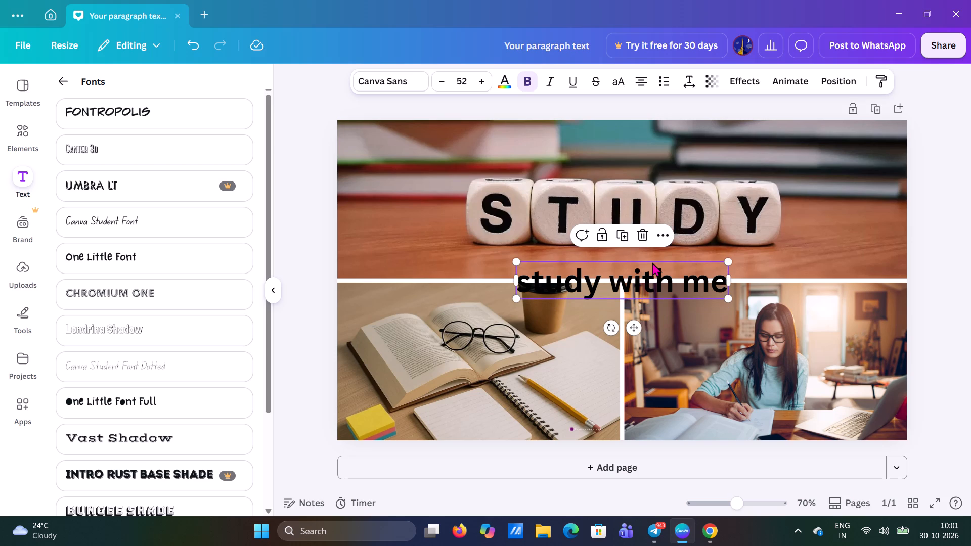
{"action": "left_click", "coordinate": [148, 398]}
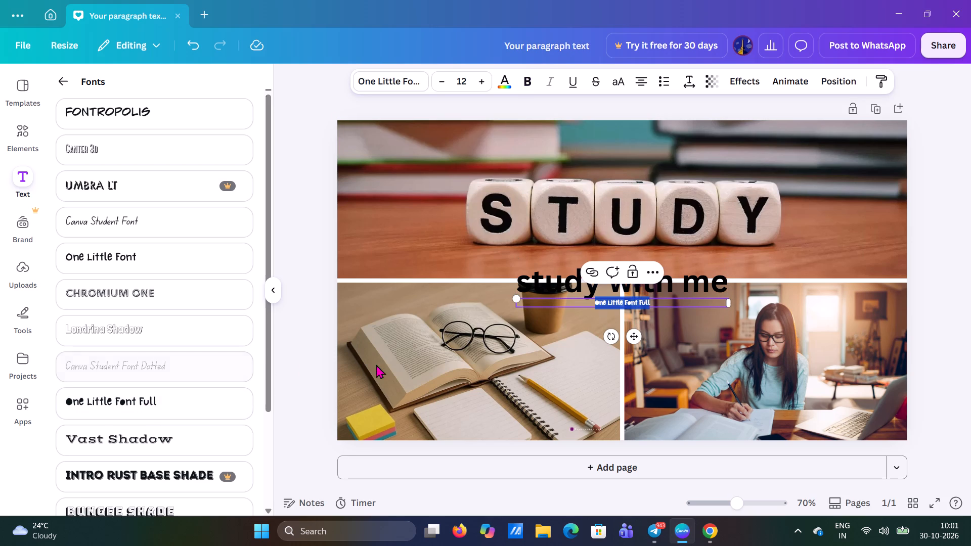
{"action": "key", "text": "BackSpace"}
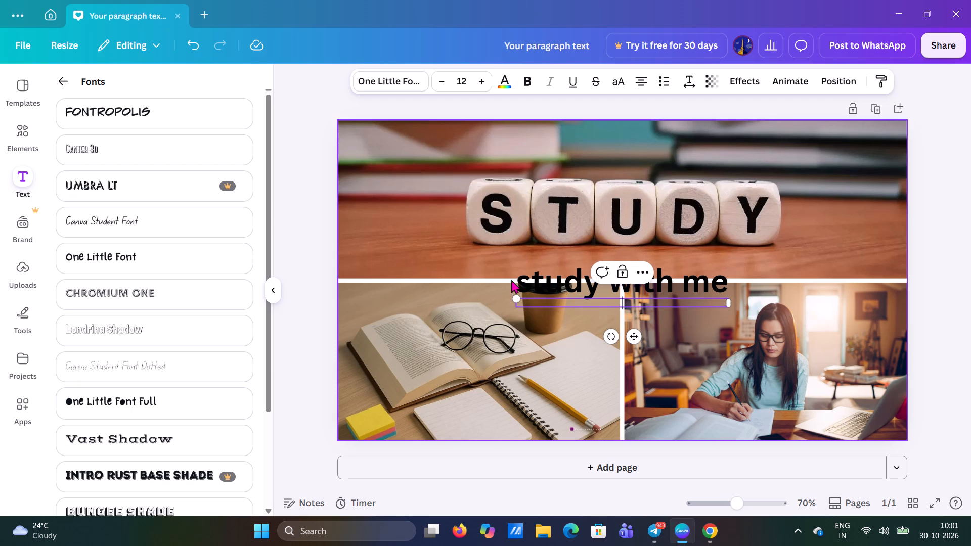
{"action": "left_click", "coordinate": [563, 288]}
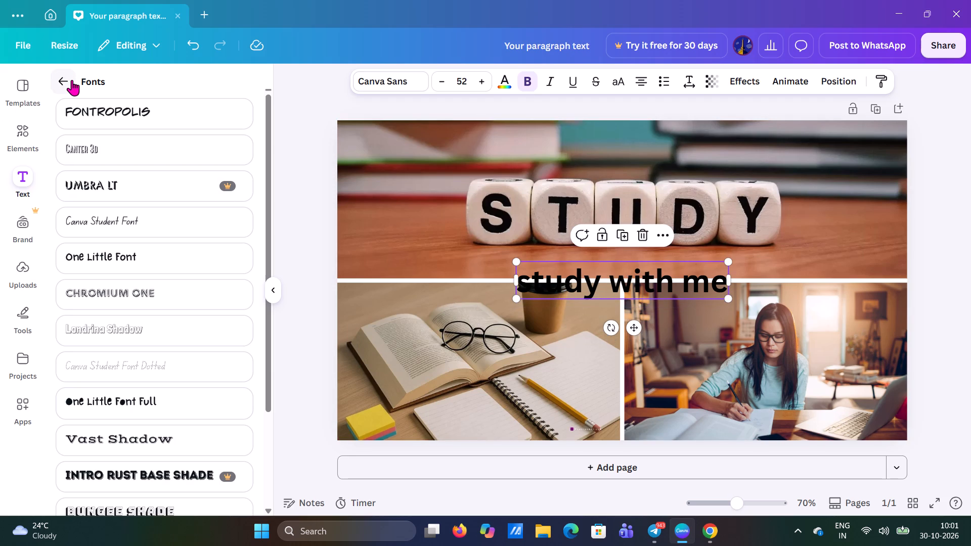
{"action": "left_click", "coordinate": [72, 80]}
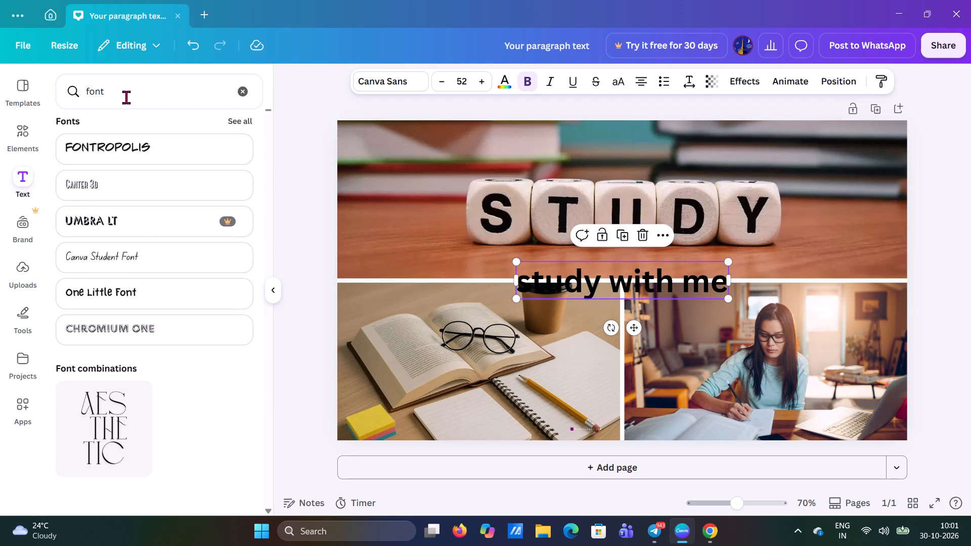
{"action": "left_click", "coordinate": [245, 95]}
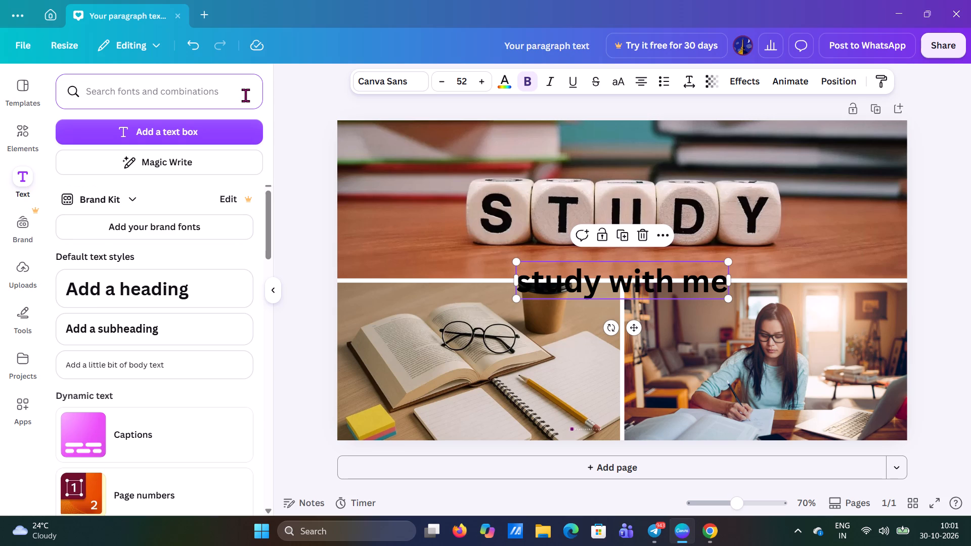
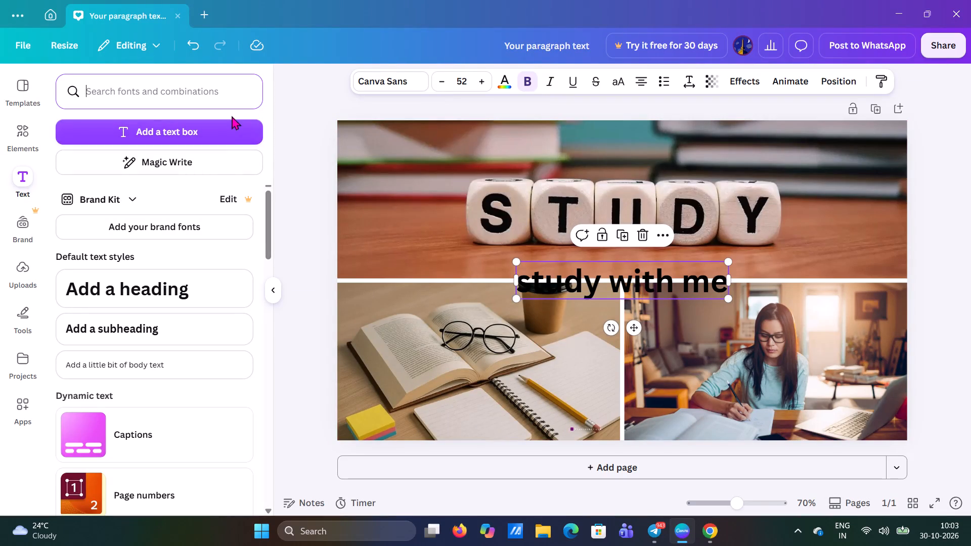
Browse the text library's font combinations and ready-made text styles for ideas to restyle the "study with me" heading.
{"action": "scroll", "coordinate": [221, 177], "scroll_direction": "up", "scroll_amount": 1}
{"action": "scroll", "coordinate": [221, 177], "scroll_direction": "down", "scroll_amount": 9}
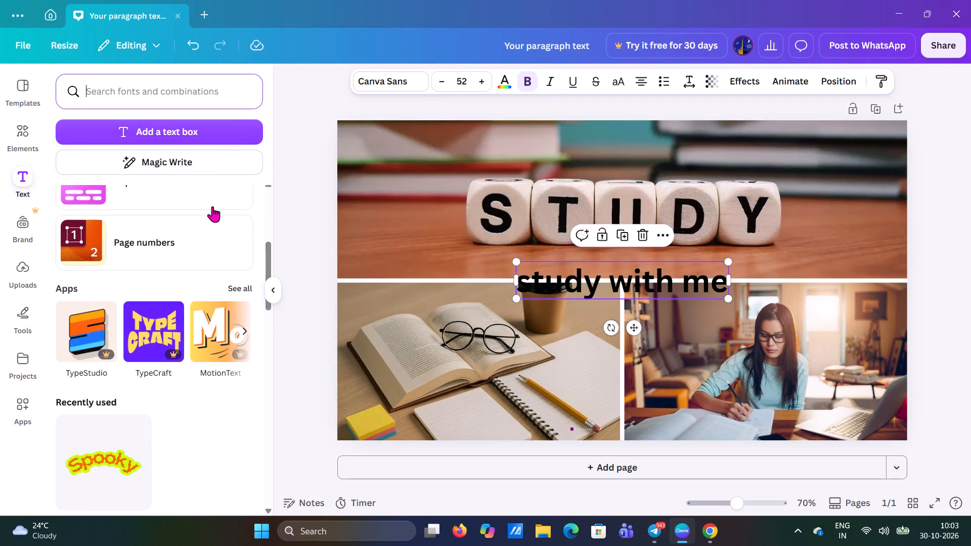
{"action": "scroll", "coordinate": [212, 206], "scroll_direction": "down", "scroll_amount": 2}
{"action": "scroll", "coordinate": [212, 206], "scroll_direction": "up", "scroll_amount": 1}
{"action": "scroll", "coordinate": [212, 206], "scroll_direction": "down", "scroll_amount": 3}
{"action": "scroll", "coordinate": [212, 206], "scroll_direction": "up", "scroll_amount": 2}
{"action": "scroll", "coordinate": [212, 206], "scroll_direction": "down", "scroll_amount": 1}
{"action": "scroll", "coordinate": [212, 206], "scroll_direction": "up", "scroll_amount": 1}
{"action": "scroll", "coordinate": [212, 206], "scroll_direction": "down", "scroll_amount": 1}
{"action": "scroll", "coordinate": [212, 206], "scroll_direction": "up", "scroll_amount": 1}
{"action": "scroll", "coordinate": [212, 206], "scroll_direction": "down", "scroll_amount": 9}
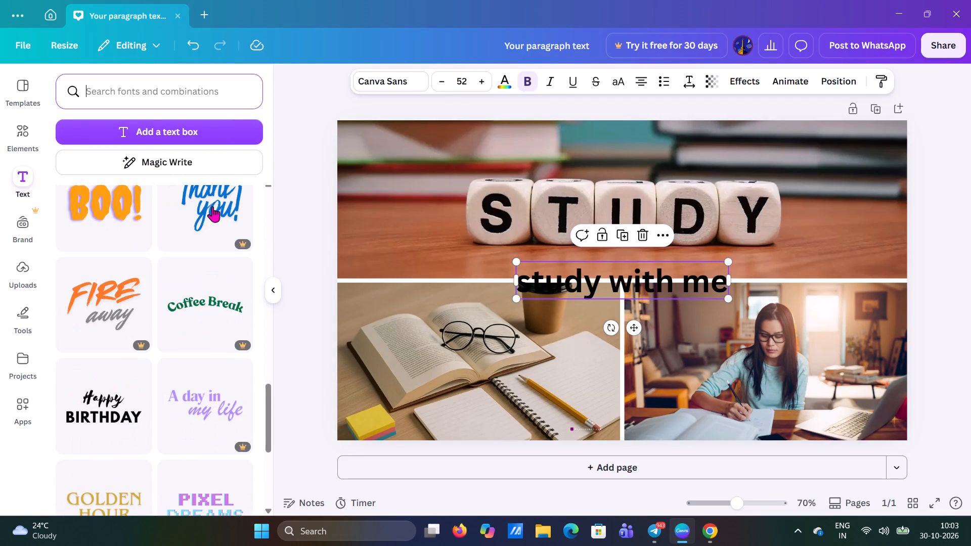
{"action": "scroll", "coordinate": [212, 206], "scroll_direction": "down", "scroll_amount": 6}
{"action": "scroll", "coordinate": [212, 206], "scroll_direction": "up", "scroll_amount": 3}
{"action": "scroll", "coordinate": [212, 206], "scroll_direction": "down", "scroll_amount": 1}
{"action": "scroll", "coordinate": [212, 206], "scroll_direction": "up", "scroll_amount": 1}
{"action": "scroll", "coordinate": [212, 206], "scroll_direction": "down", "scroll_amount": 2}
{"action": "scroll", "coordinate": [212, 206], "scroll_direction": "up", "scroll_amount": 4}
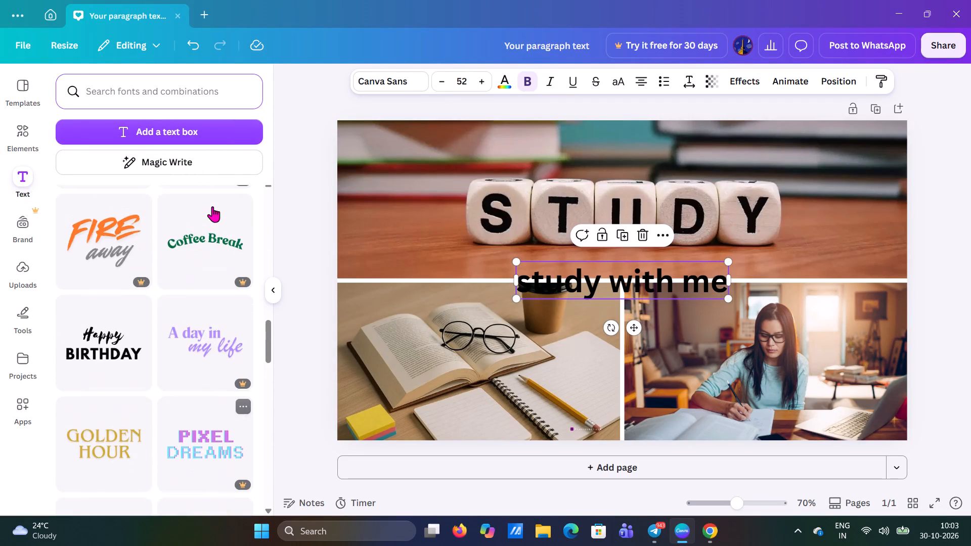
{"action": "scroll", "coordinate": [212, 206], "scroll_direction": "up", "scroll_amount": 13}
{"action": "scroll", "coordinate": [212, 206], "scroll_direction": "down", "scroll_amount": 1}
{"action": "scroll", "coordinate": [212, 206], "scroll_direction": "up", "scroll_amount": 5}
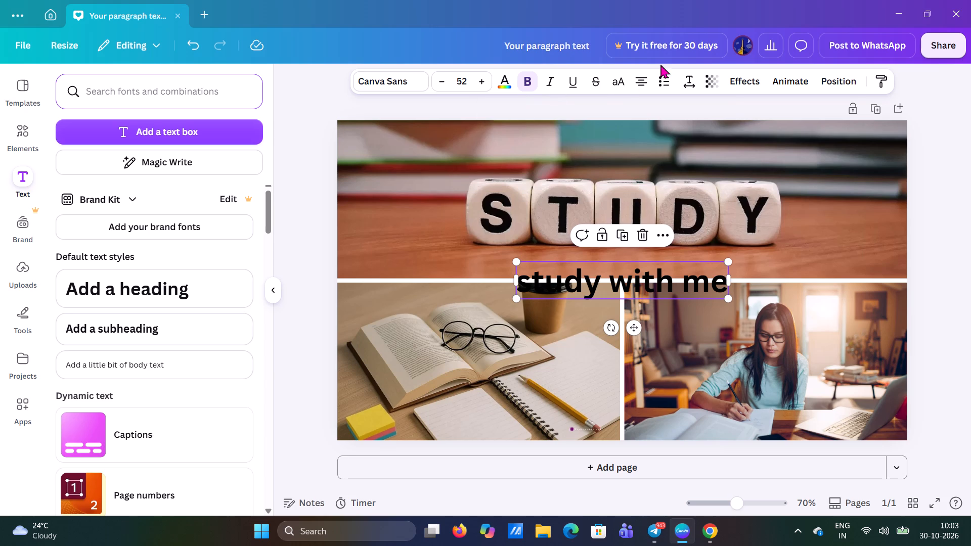
Set the "study with me" heading's font to Leckerli One from the Handwriting fonts.
{"action": "scroll", "coordinate": [698, 79], "scroll_direction": "left", "scroll_amount": 3}
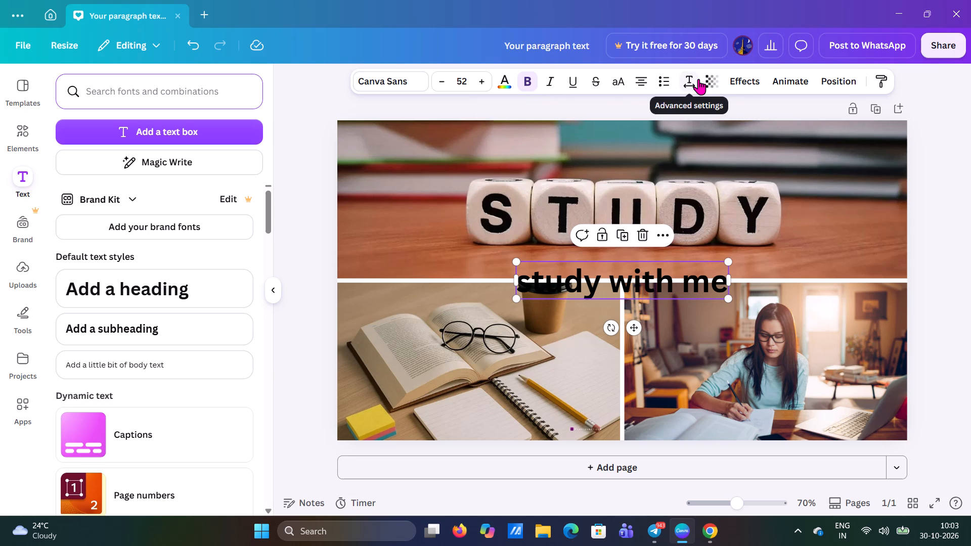
{"action": "scroll", "coordinate": [698, 79], "scroll_direction": "left", "scroll_amount": 10}
{"action": "left_click", "coordinate": [498, 87]}
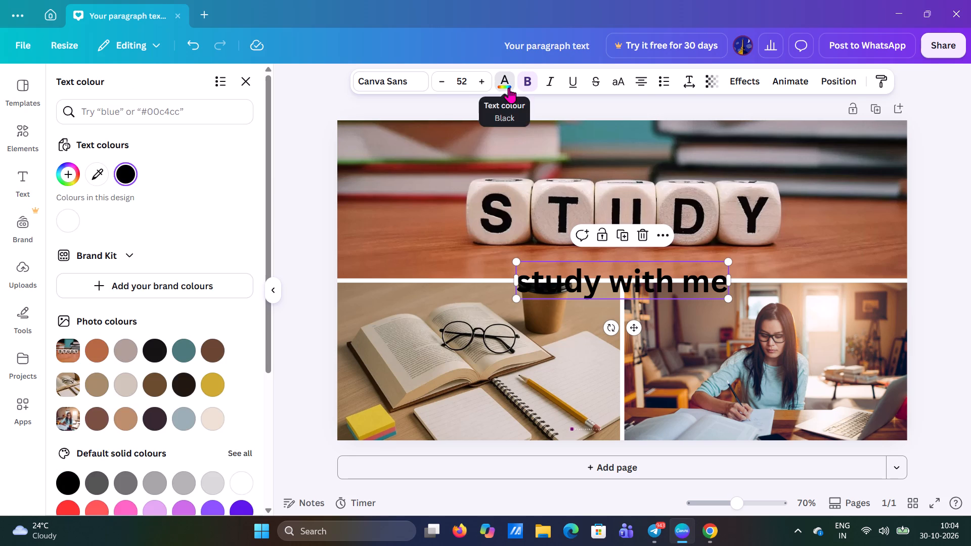
{"action": "left_click", "coordinate": [380, 83]}
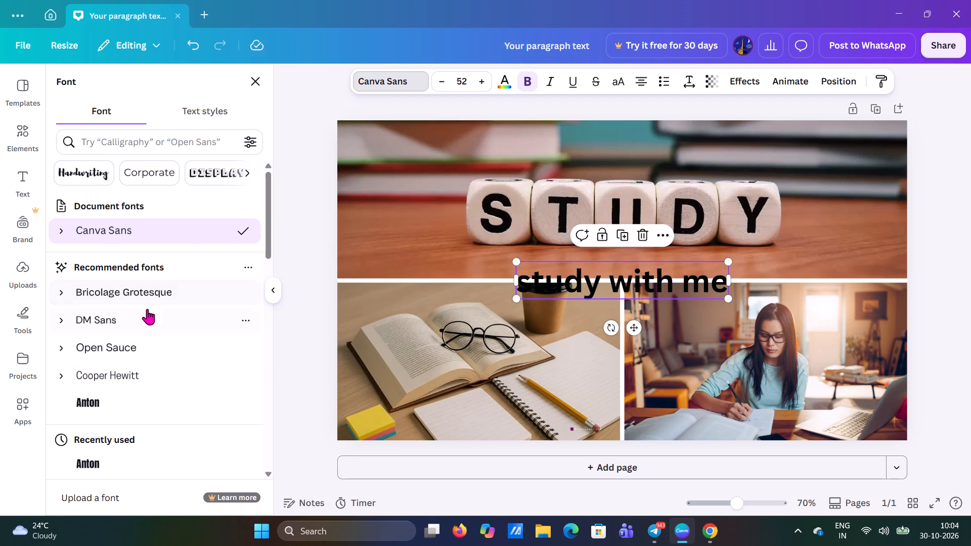
{"action": "left_click", "coordinate": [93, 171]}
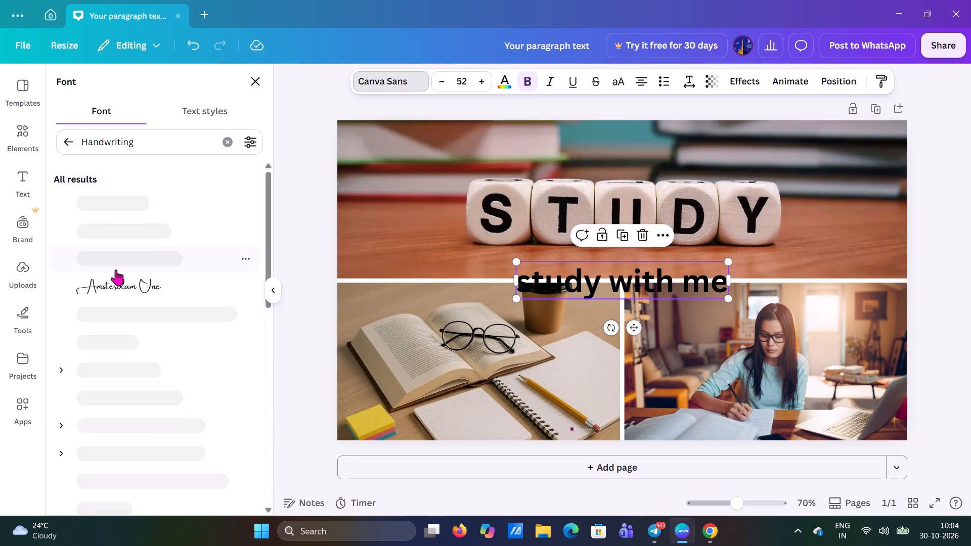
{"action": "double_click", "coordinate": [116, 269]}
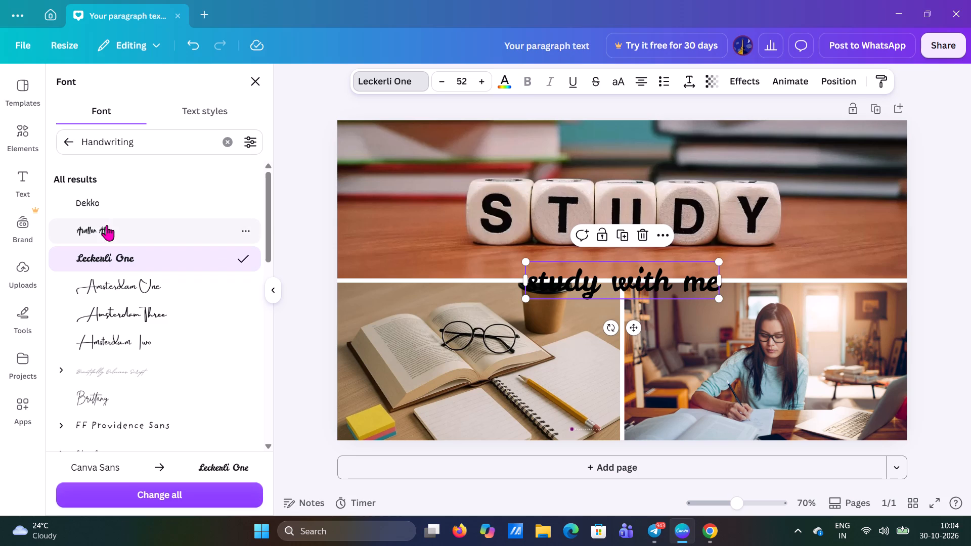
Colour the heading text terracotta brown, using the photo colours of the STUDY blocks picture.
{"action": "left_click", "coordinate": [498, 82]}
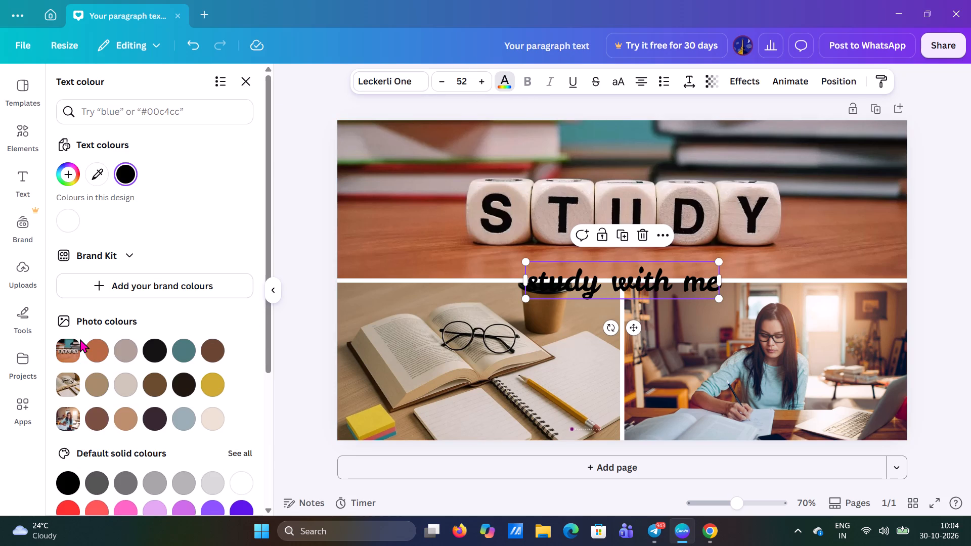
{"action": "left_click", "coordinate": [101, 352]}
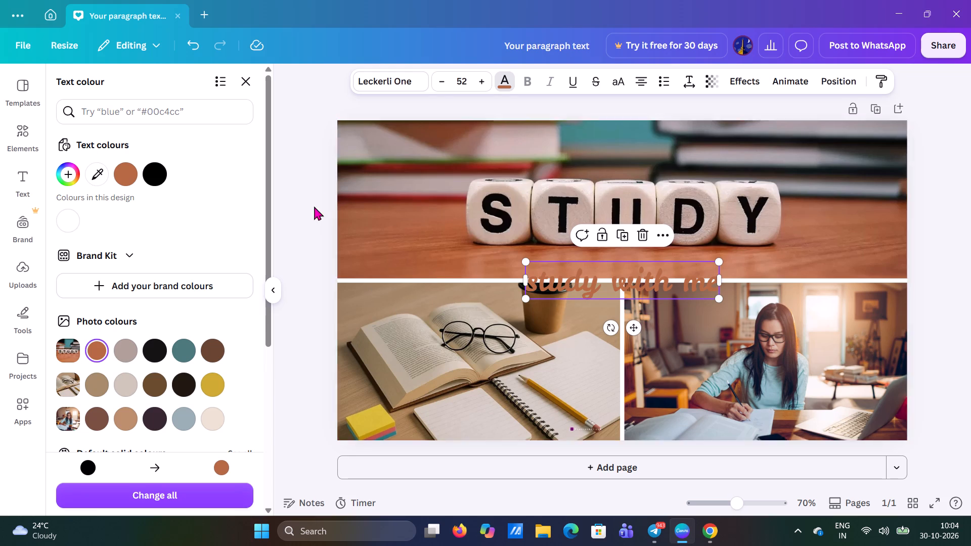
Look through the document text styles, handwriting fonts, and solid and gradient text colours for the heading.
{"action": "left_click", "coordinate": [398, 82]}
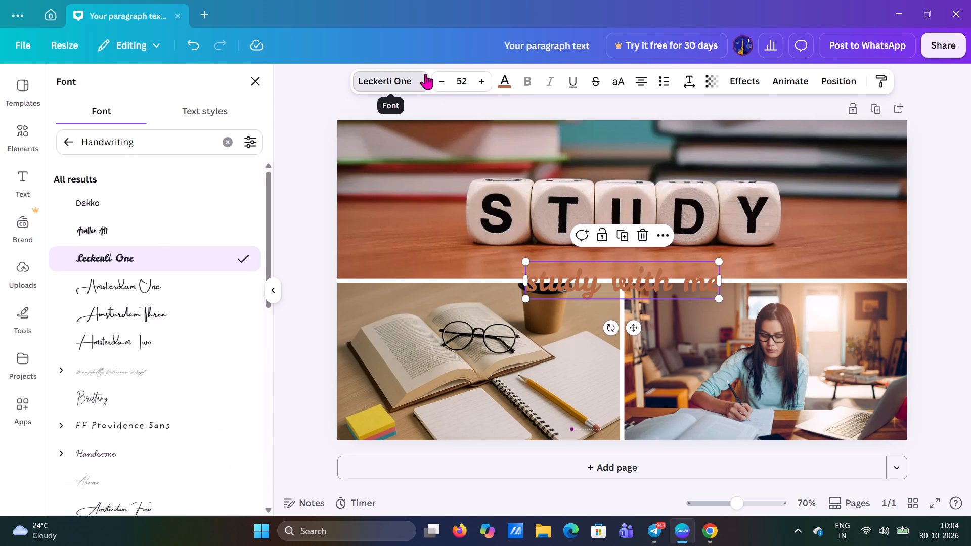
{"action": "left_click", "coordinate": [202, 106]}
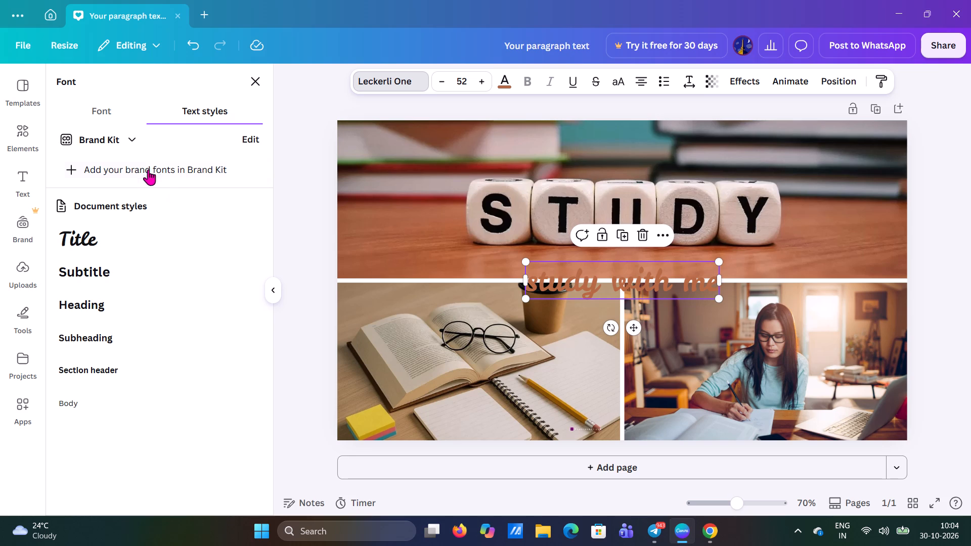
{"action": "left_click", "coordinate": [108, 113]}
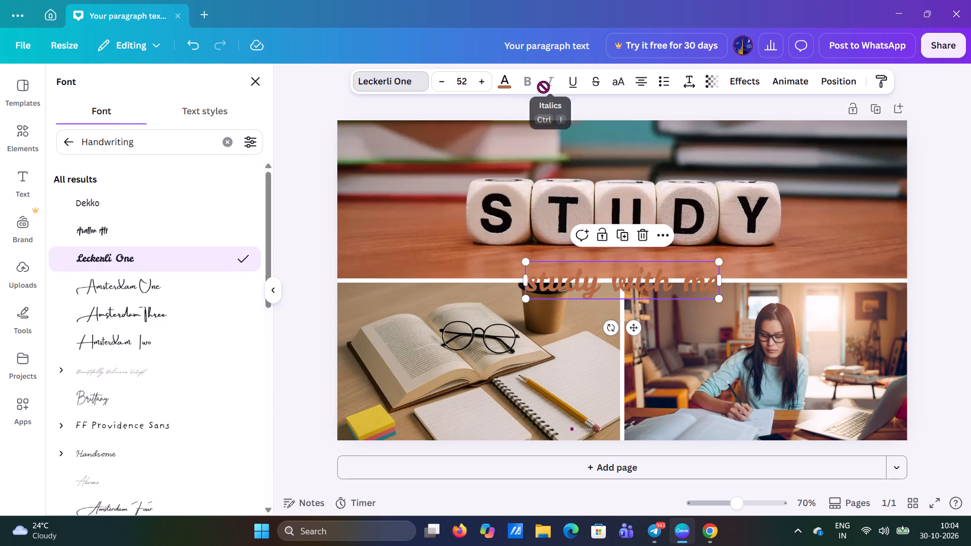
{"action": "left_click", "coordinate": [507, 81]}
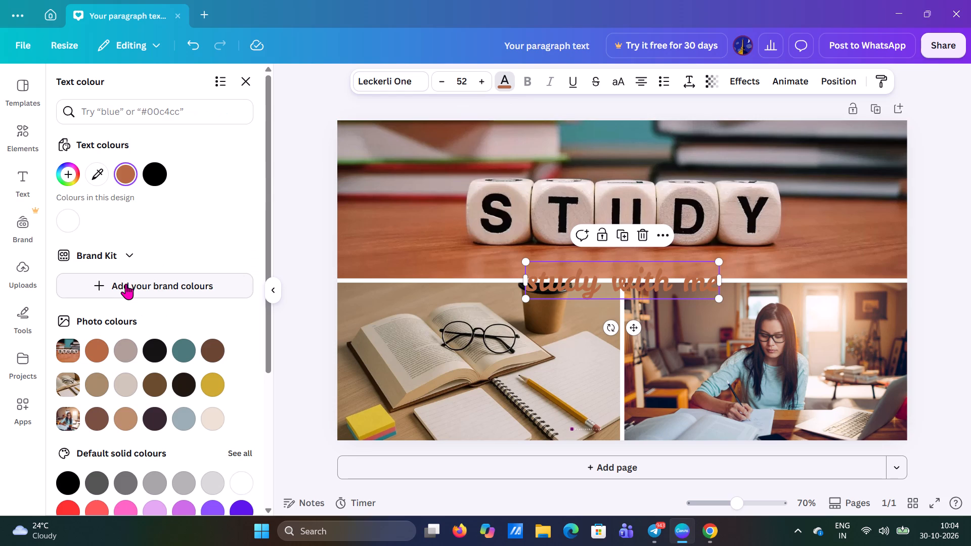
{"action": "scroll", "coordinate": [126, 284], "scroll_direction": "down", "scroll_amount": 3}
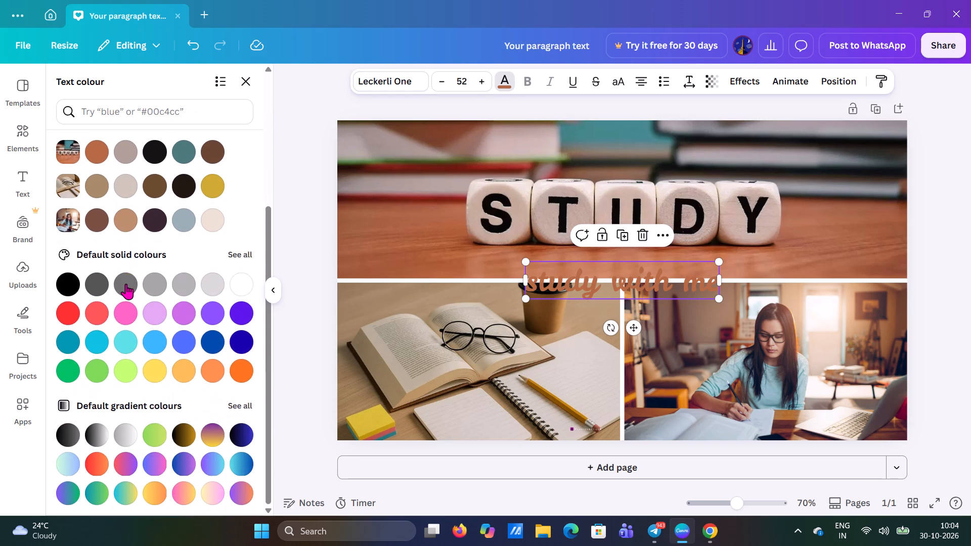
{"action": "scroll", "coordinate": [126, 284], "scroll_direction": "down", "scroll_amount": 2}
{"action": "scroll", "coordinate": [722, 84], "scroll_direction": "left", "scroll_amount": 1}
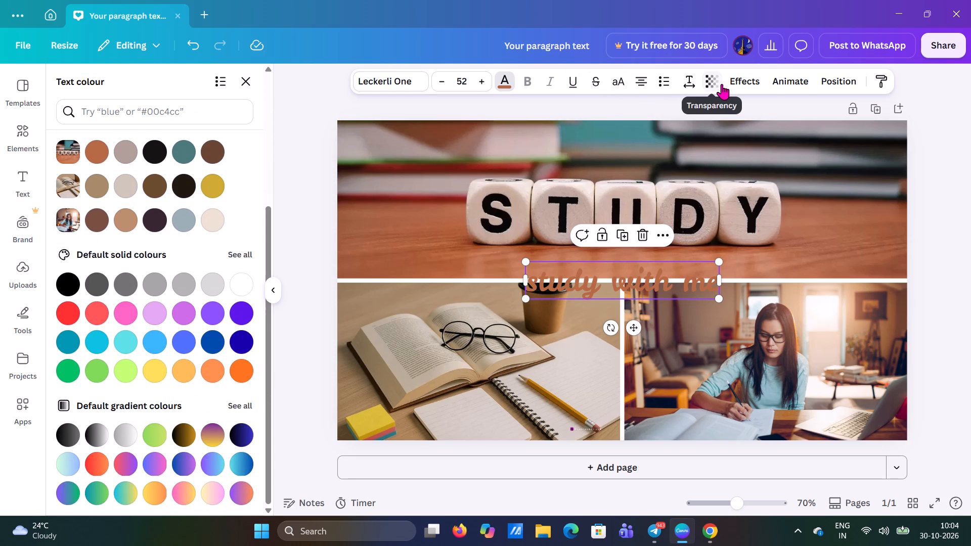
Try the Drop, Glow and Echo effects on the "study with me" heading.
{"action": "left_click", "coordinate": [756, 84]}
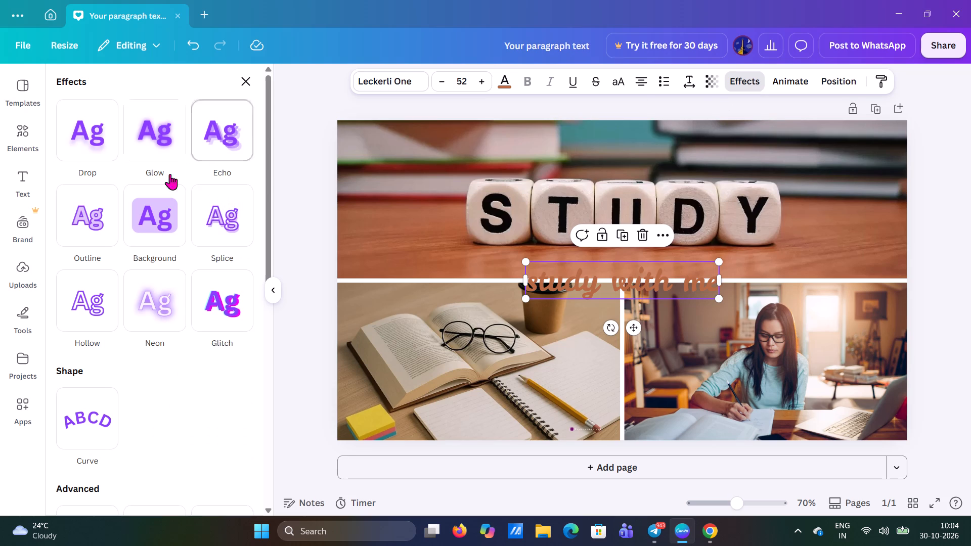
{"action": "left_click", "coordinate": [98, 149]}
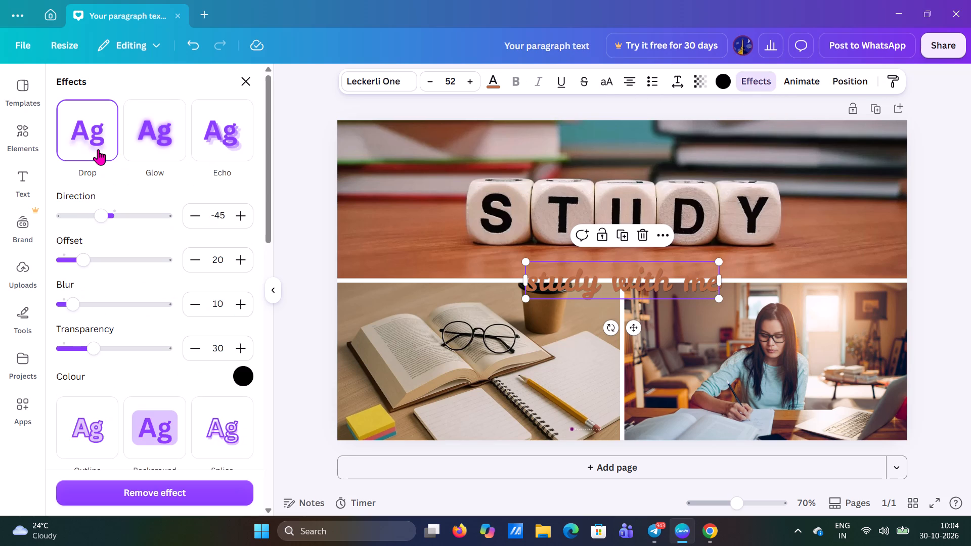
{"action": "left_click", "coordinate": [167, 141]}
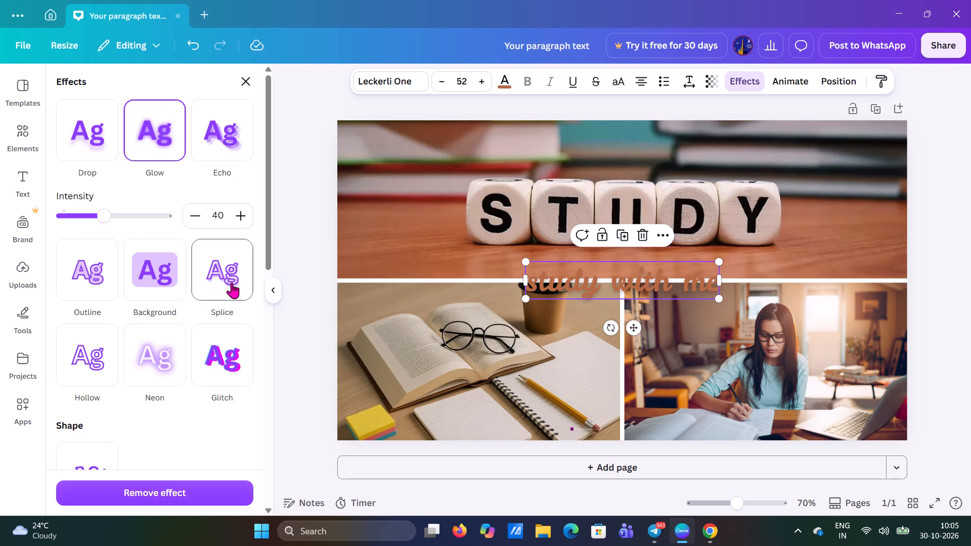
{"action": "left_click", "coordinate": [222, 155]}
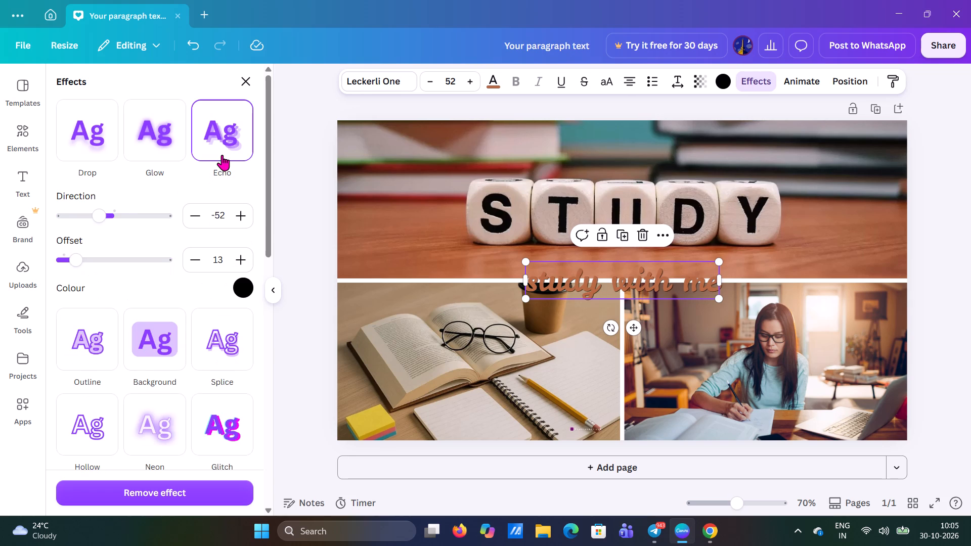
Apply the Outline effect to the "study with me" heading and make the outline white.
{"action": "scroll", "coordinate": [154, 425], "scroll_direction": "down", "scroll_amount": 3}
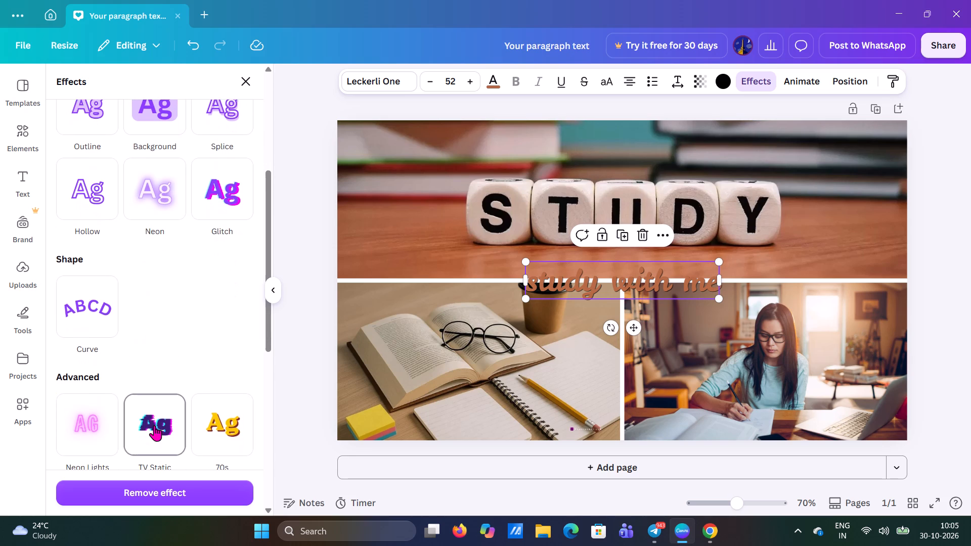
{"action": "scroll", "coordinate": [191, 264], "scroll_direction": "up", "scroll_amount": 1}
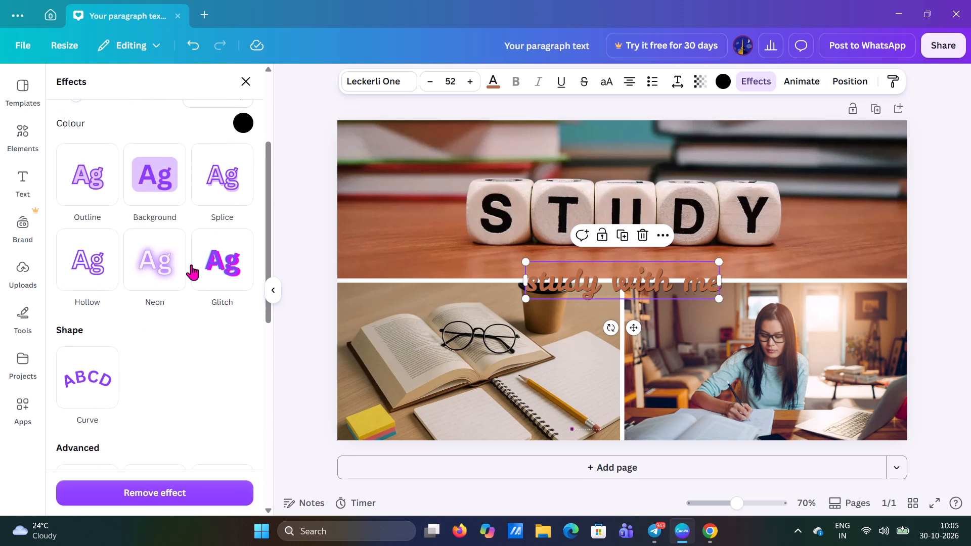
{"action": "scroll", "coordinate": [191, 264], "scroll_direction": "up", "scroll_amount": 1}
{"action": "left_click", "coordinate": [90, 217]}
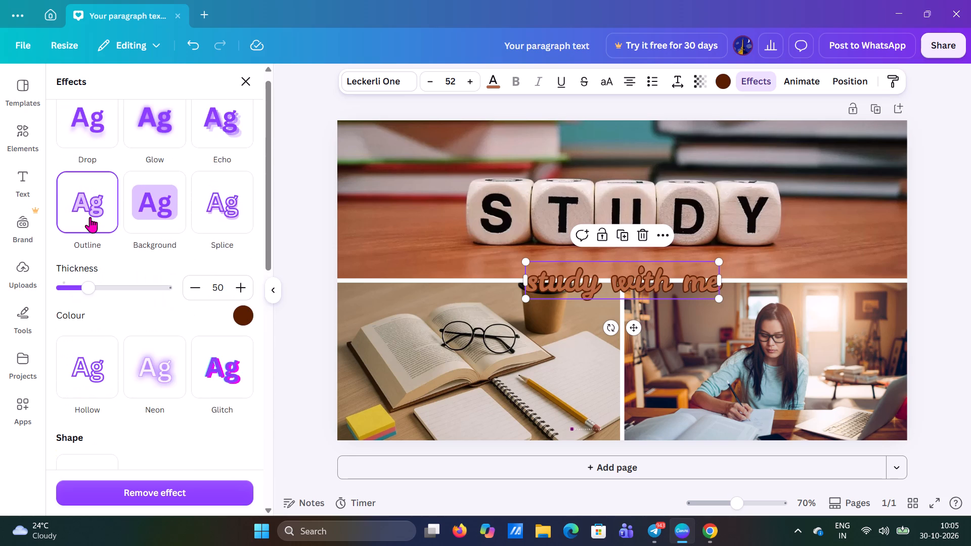
{"action": "left_click", "coordinate": [245, 312]}
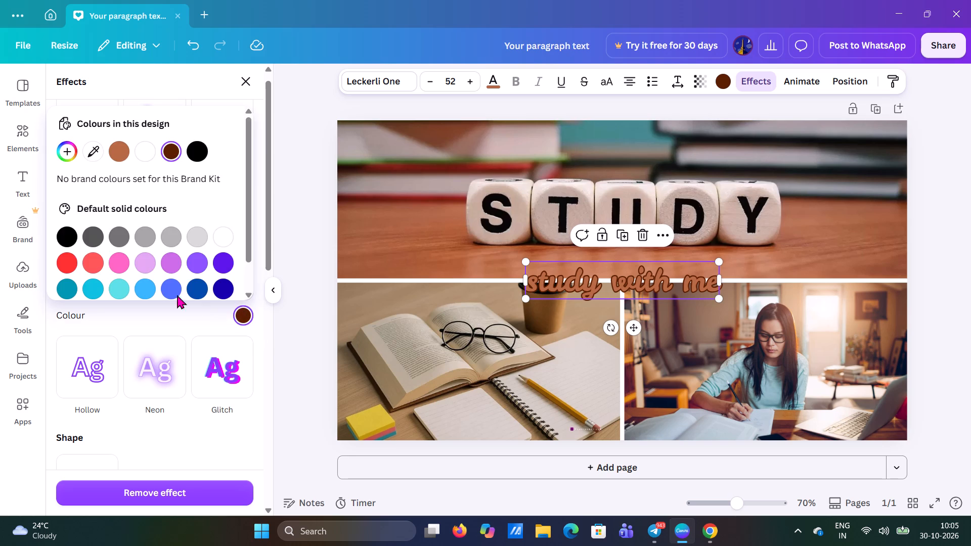
{"action": "left_click", "coordinate": [222, 237]}
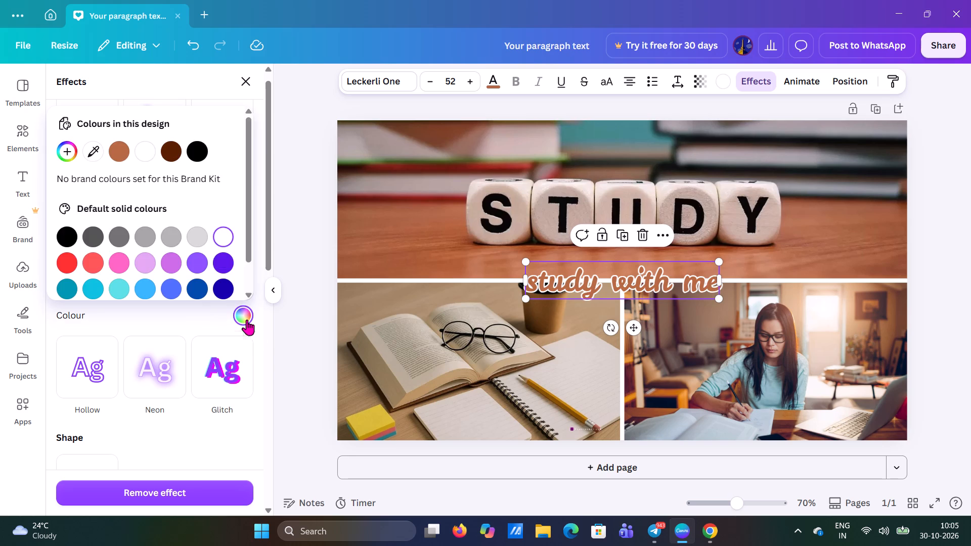
{"action": "left_click", "coordinate": [247, 320]}
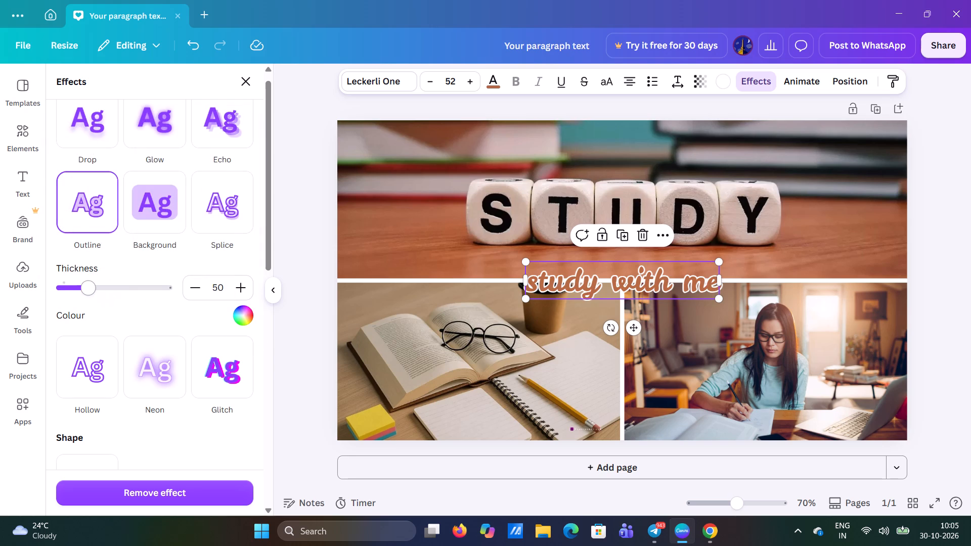
Increase the heading's outline thickness to 84.
{"action": "left_click", "coordinate": [239, 284]}
{"action": "triple_click", "coordinate": [239, 284]}
{"action": "triple_click", "coordinate": [239, 284]}
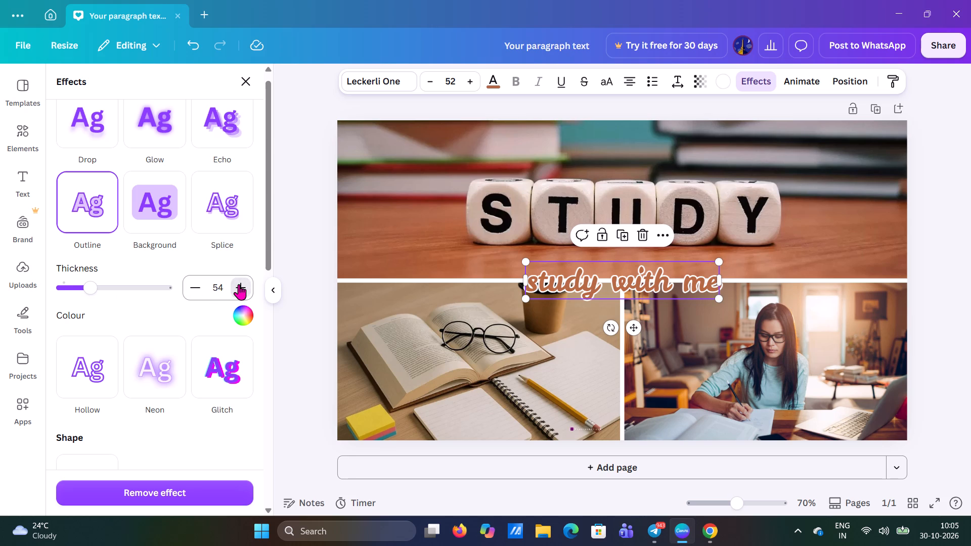
{"action": "triple_click", "coordinate": [239, 284]}
{"action": "triple_click", "coordinate": [239, 284]}
{"action": "triple_click", "coordinate": [239, 284]}
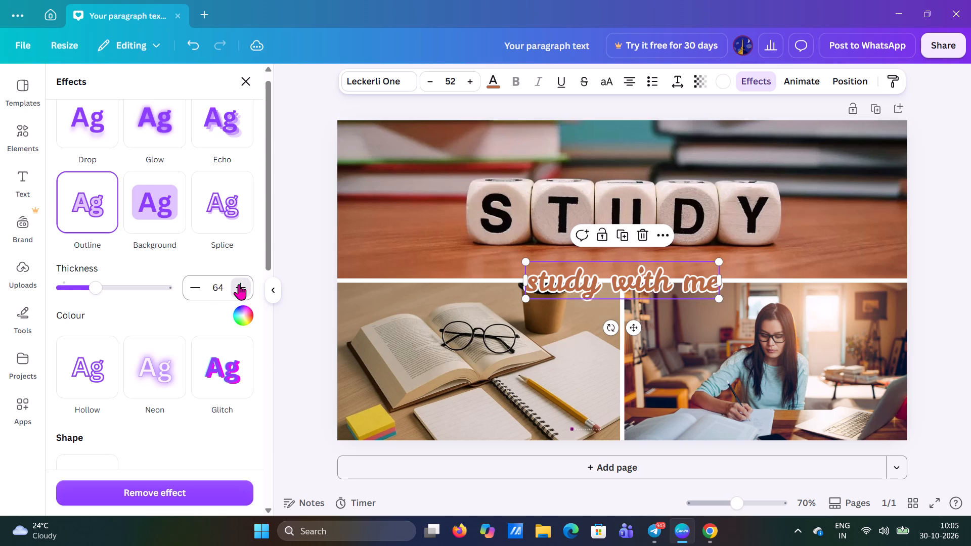
{"action": "triple_click", "coordinate": [239, 284]}
{"action": "triple_click", "coordinate": [239, 284]}
{"action": "triple_click", "coordinate": [239, 284]}
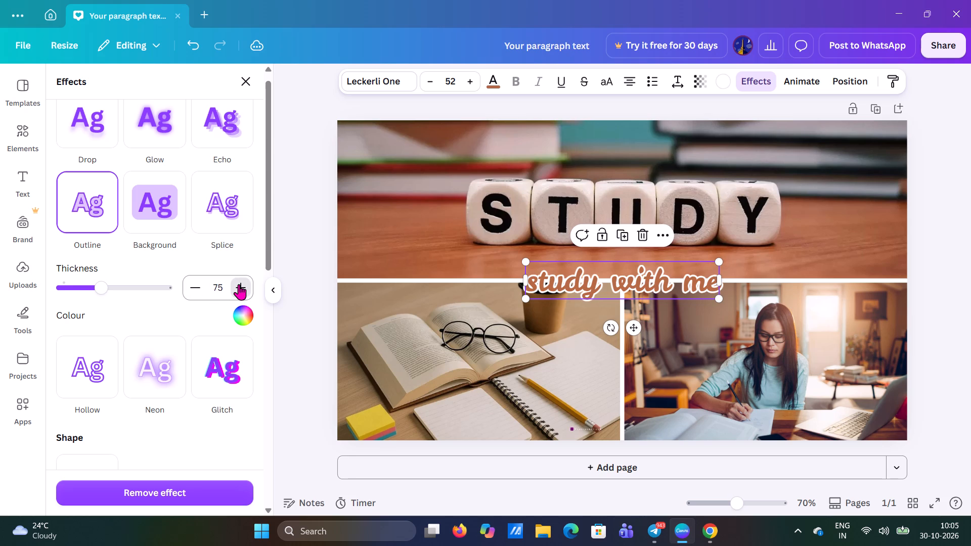
{"action": "double_click", "coordinate": [239, 284]}
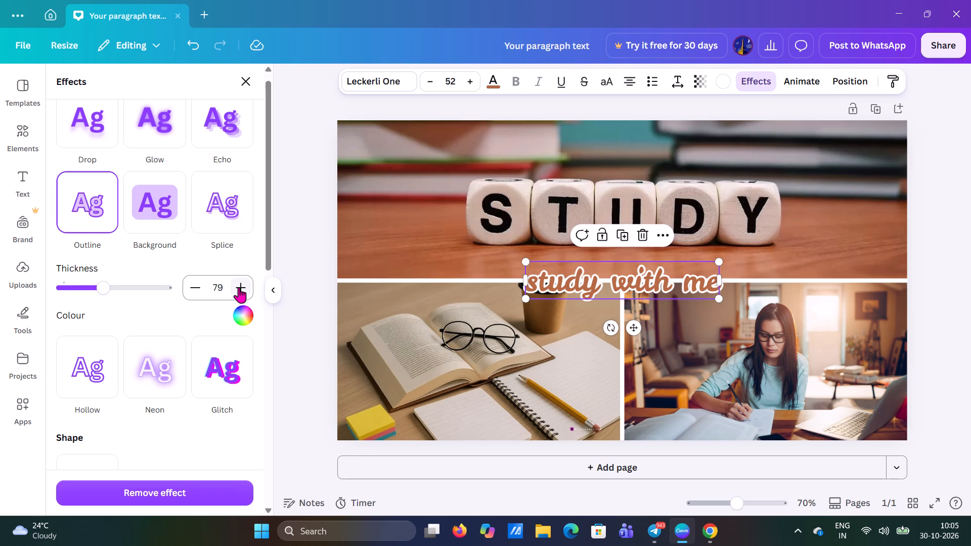
{"action": "triple_click", "coordinate": [239, 287]}
{"action": "double_click", "coordinate": [239, 287]}
Apply the Curve shape to the "study with me" heading.
{"action": "scroll", "coordinate": [161, 307], "scroll_direction": "down", "scroll_amount": 1}
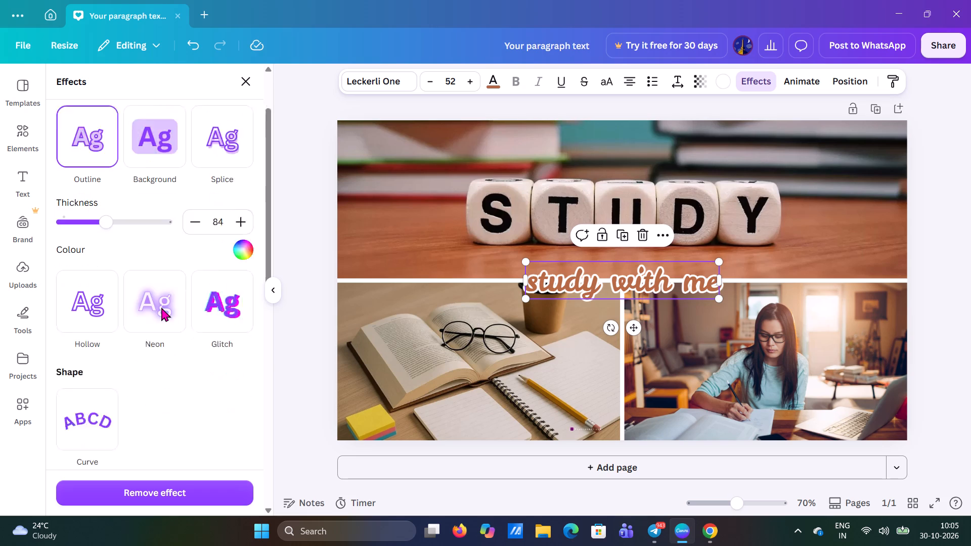
{"action": "scroll", "coordinate": [161, 307], "scroll_direction": "down", "scroll_amount": 1}
{"action": "left_click", "coordinate": [67, 382]}
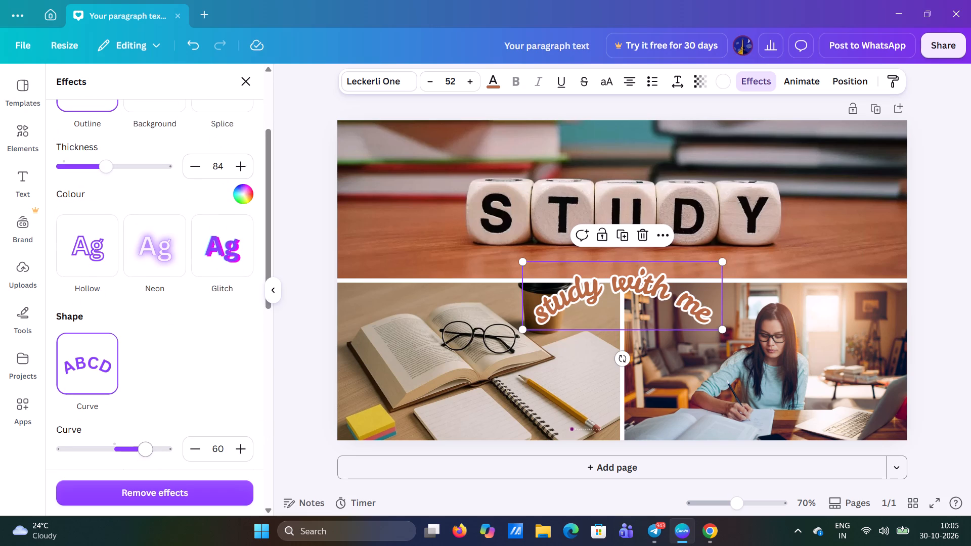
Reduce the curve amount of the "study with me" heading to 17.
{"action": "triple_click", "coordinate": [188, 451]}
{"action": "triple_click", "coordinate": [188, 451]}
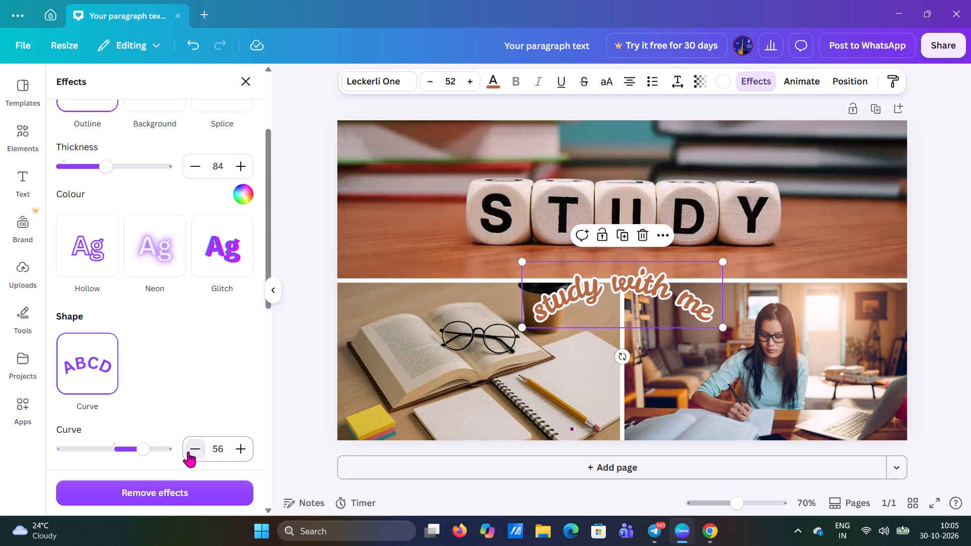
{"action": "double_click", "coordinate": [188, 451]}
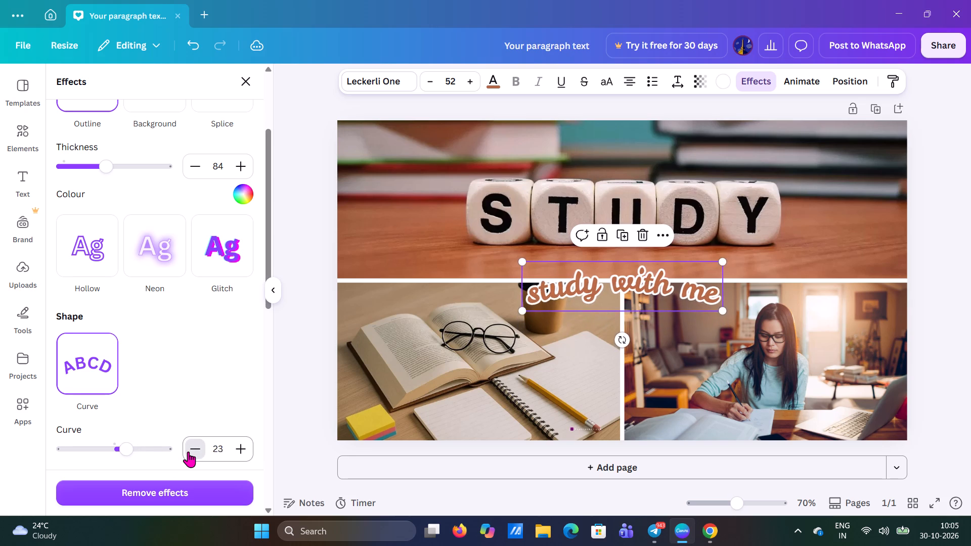
Remove the Curve shape from the "study with me" heading, comparing the curved and straight versions.
{"action": "scroll", "coordinate": [188, 451], "scroll_direction": "down", "scroll_amount": 2}
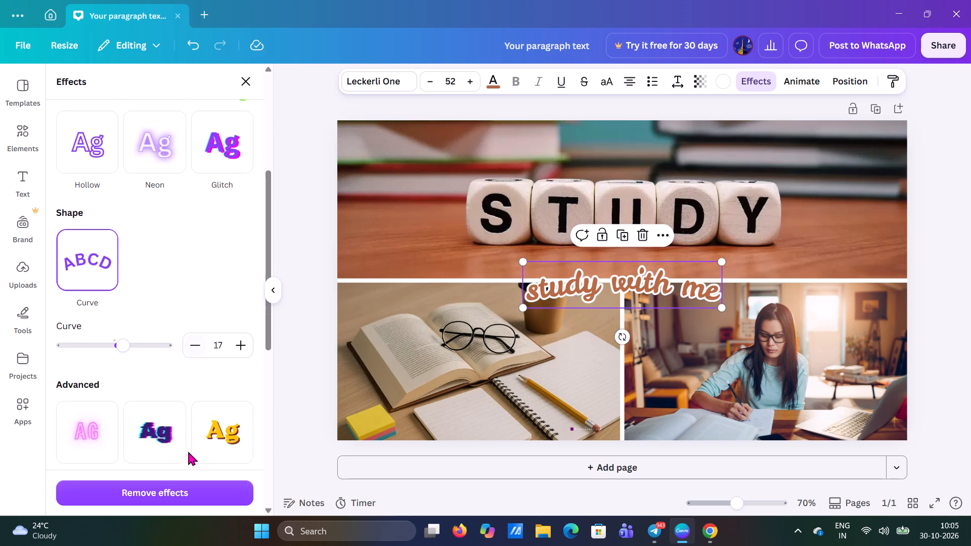
{"action": "scroll", "coordinate": [188, 451], "scroll_direction": "down", "scroll_amount": 5}
{"action": "scroll", "coordinate": [188, 451], "scroll_direction": "up", "scroll_amount": 1}
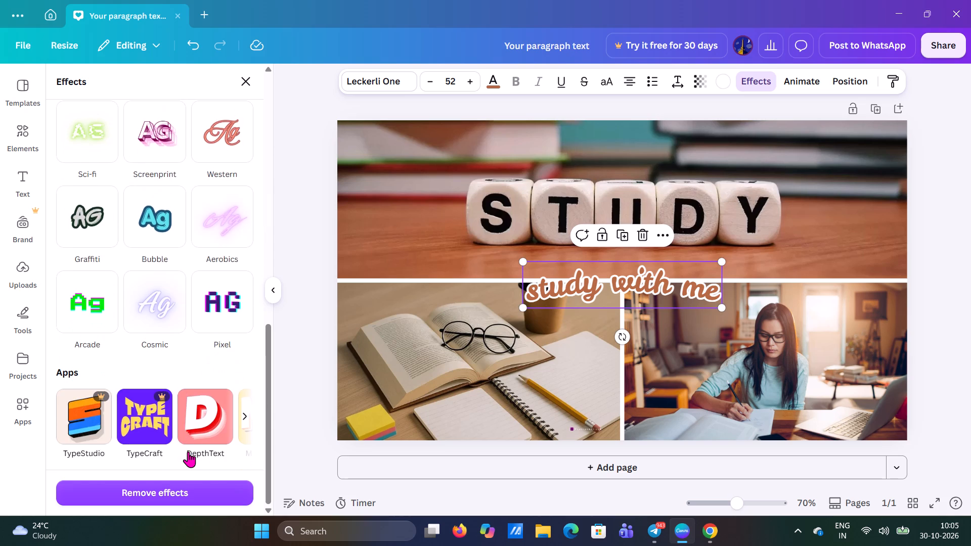
{"action": "scroll", "coordinate": [188, 451], "scroll_direction": "up", "scroll_amount": 1}
{"action": "scroll", "coordinate": [177, 321], "scroll_direction": "up", "scroll_amount": 1}
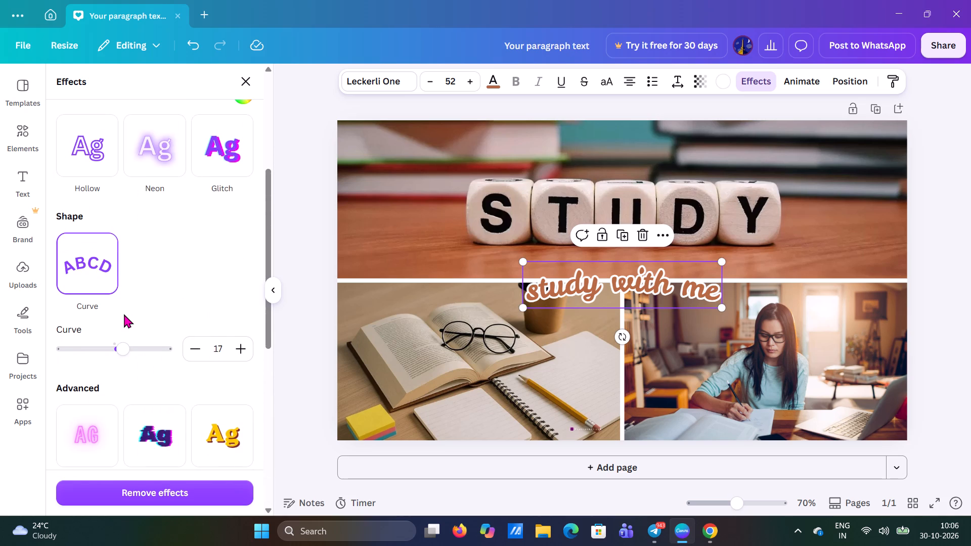
{"action": "left_click", "coordinate": [103, 267]}
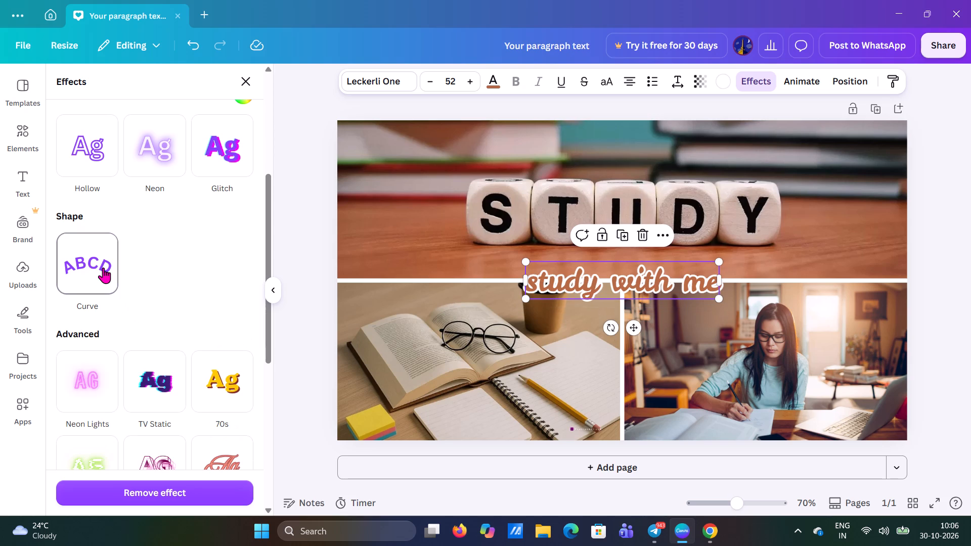
{"action": "left_click", "coordinate": [100, 270]}
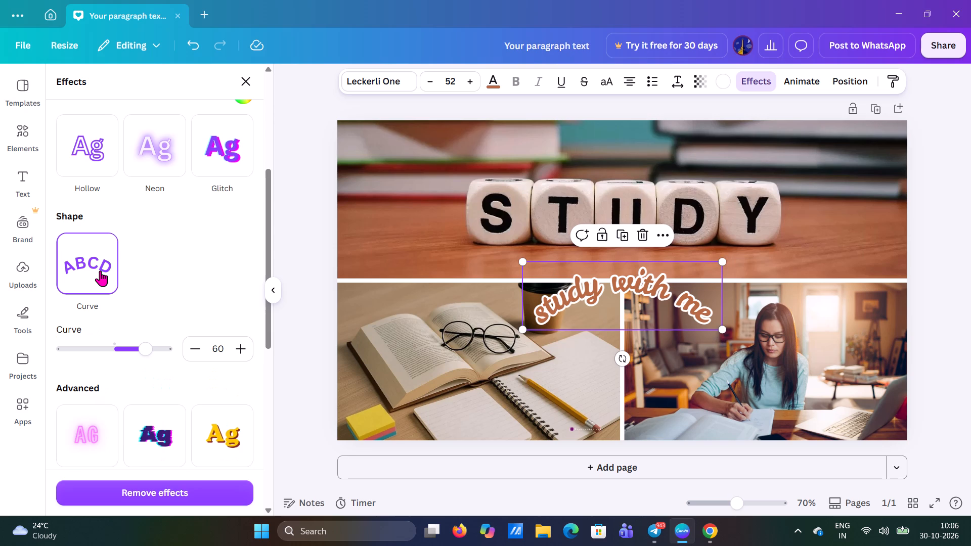
{"action": "left_click", "coordinate": [100, 270]}
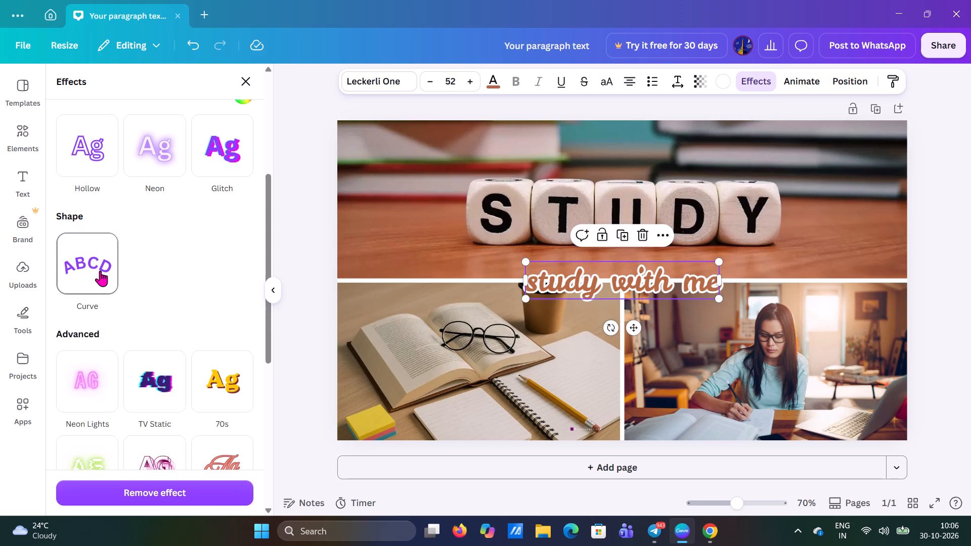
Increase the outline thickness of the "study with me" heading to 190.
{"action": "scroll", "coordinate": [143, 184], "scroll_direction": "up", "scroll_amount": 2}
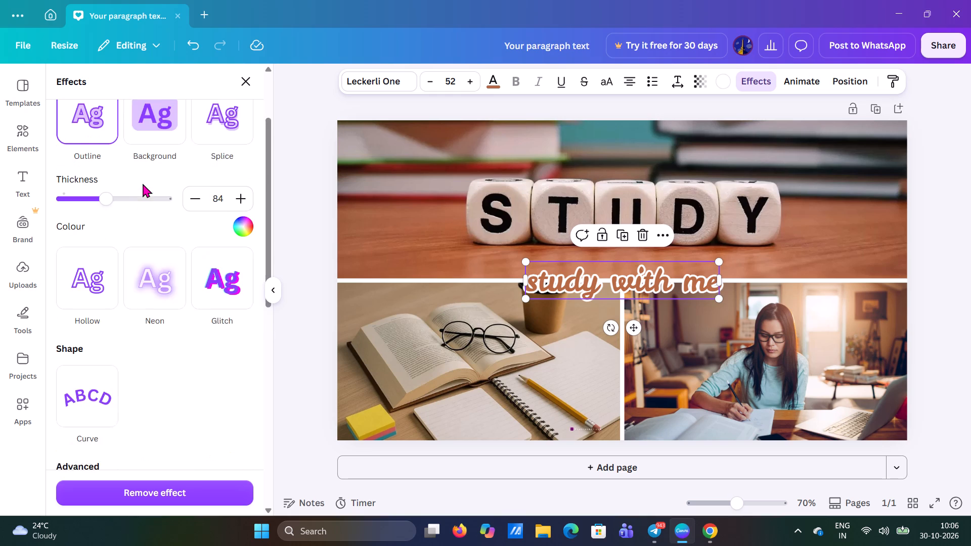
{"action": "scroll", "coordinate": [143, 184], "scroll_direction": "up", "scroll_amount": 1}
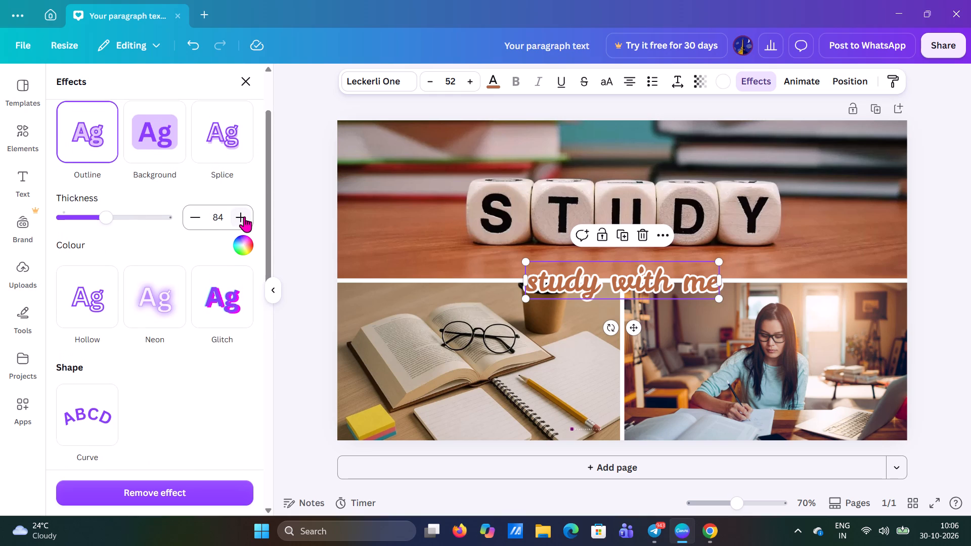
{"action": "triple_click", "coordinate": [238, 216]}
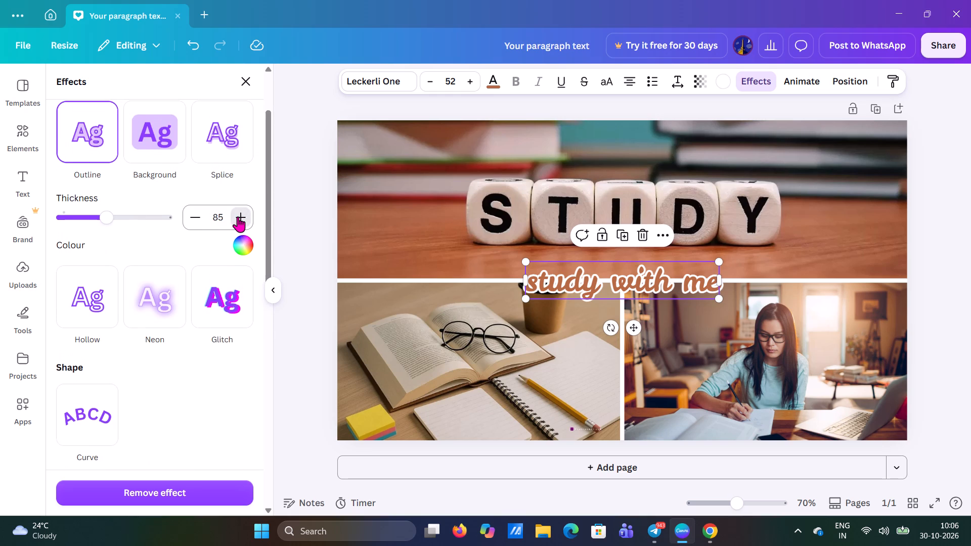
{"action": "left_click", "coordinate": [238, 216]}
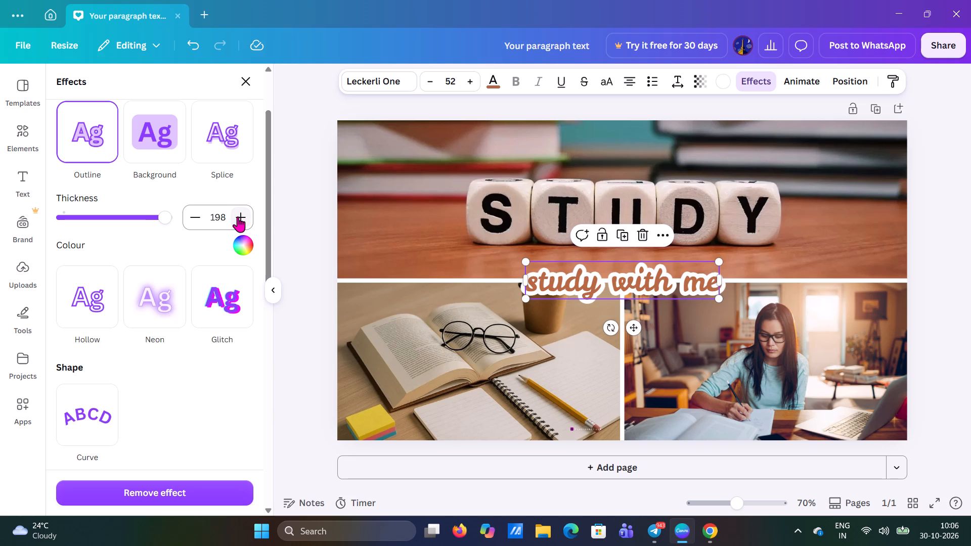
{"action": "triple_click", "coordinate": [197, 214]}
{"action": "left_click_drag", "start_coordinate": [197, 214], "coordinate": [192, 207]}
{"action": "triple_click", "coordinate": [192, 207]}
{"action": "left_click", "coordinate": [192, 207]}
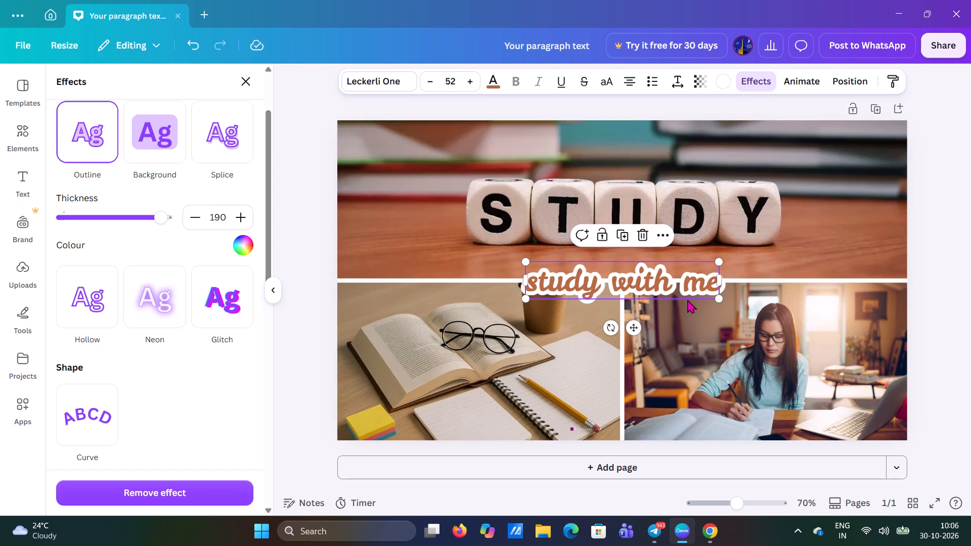
Enlarge the "study with me" heading to about font size 90.9 and centre it over the lower part of the STUDY blocks photo.
{"action": "left_click_drag", "start_coordinate": [721, 302], "coordinate": [740, 321]}
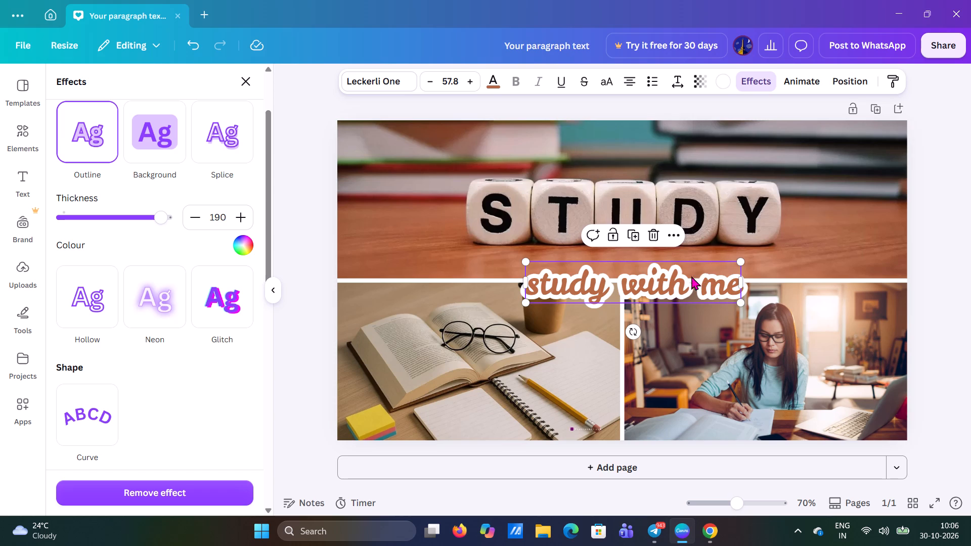
{"action": "left_click_drag", "start_coordinate": [679, 278], "coordinate": [672, 247]}
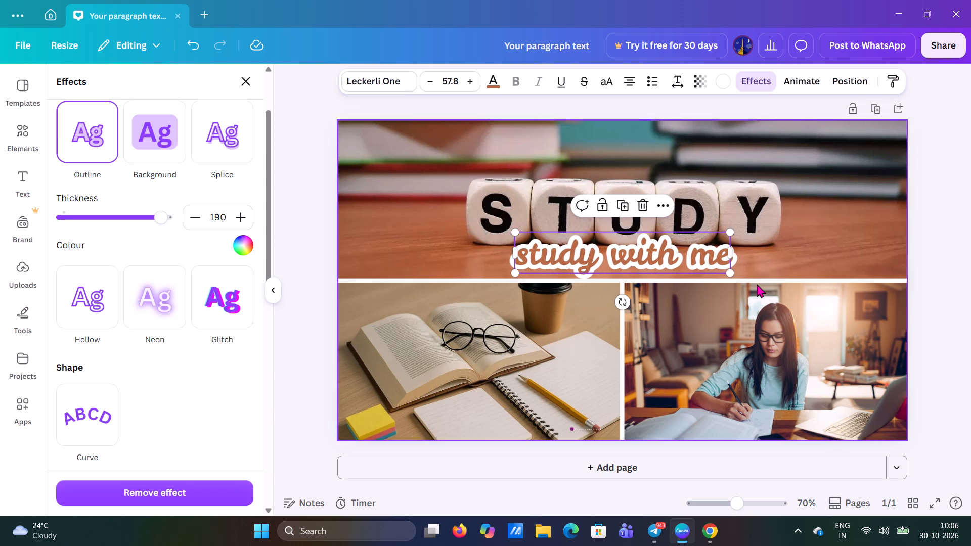
{"action": "left_click_drag", "start_coordinate": [732, 276], "coordinate": [850, 328]}
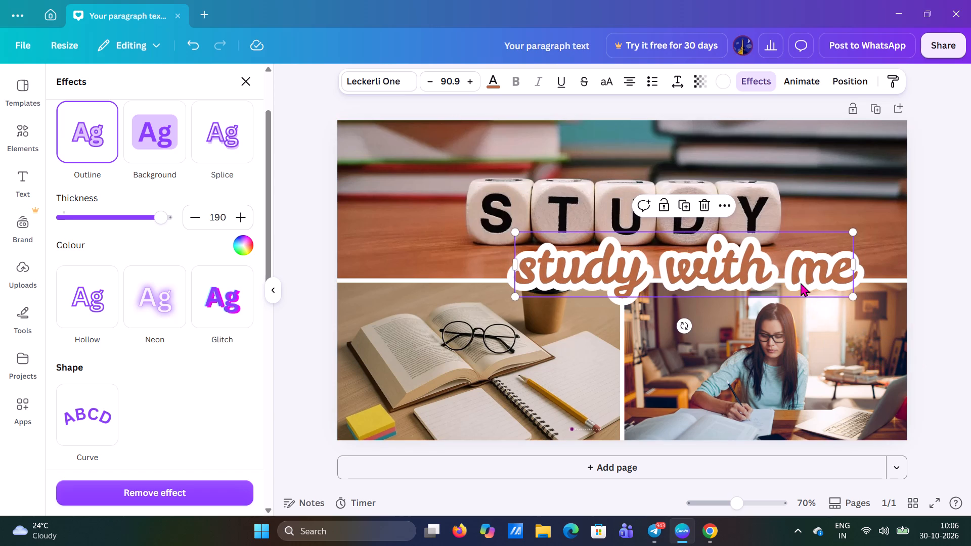
{"action": "left_click_drag", "start_coordinate": [796, 281], "coordinate": [734, 267]}
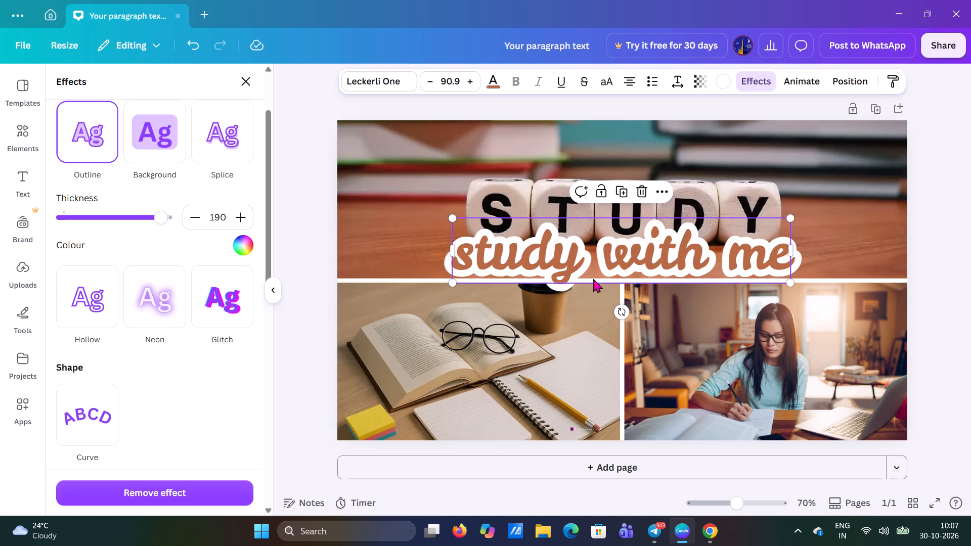
Reduce the outline thickness of the "study with me" heading to 150.
{"action": "left_click", "coordinate": [194, 218]}
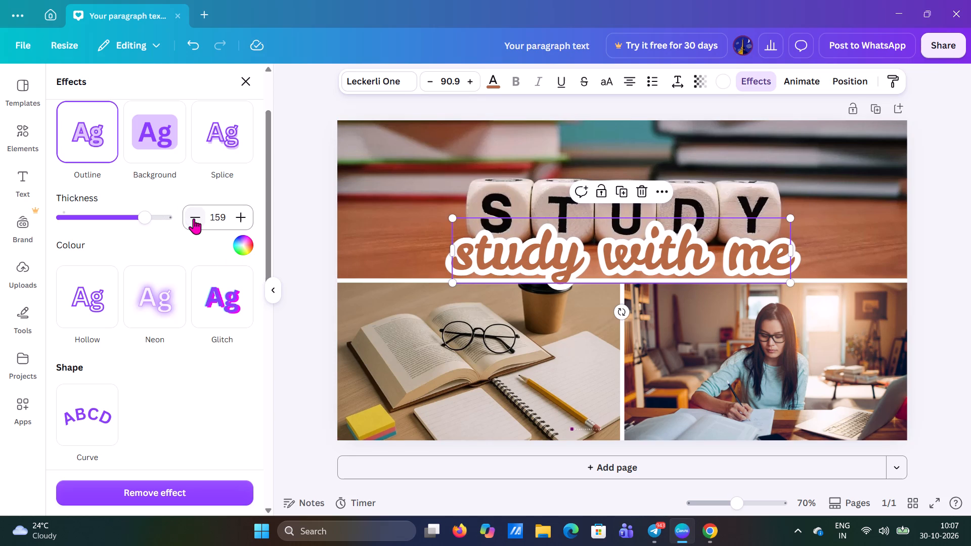
{"action": "triple_click", "coordinate": [194, 218]}
{"action": "triple_click", "coordinate": [194, 218]}
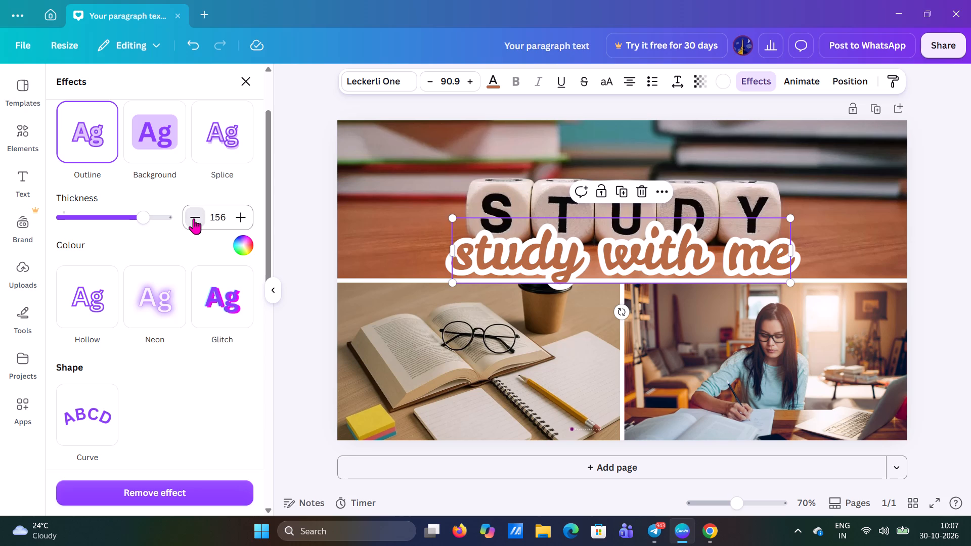
{"action": "left_click", "coordinate": [194, 218]}
{"action": "triple_click", "coordinate": [194, 218]}
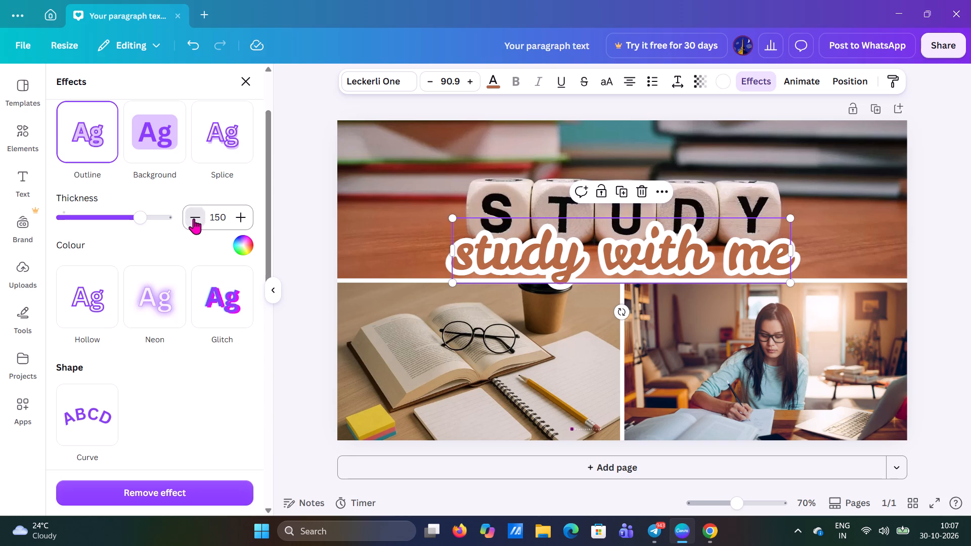
{"action": "key", "text": "Right"}
{"action": "left_click", "coordinate": [235, 227]}
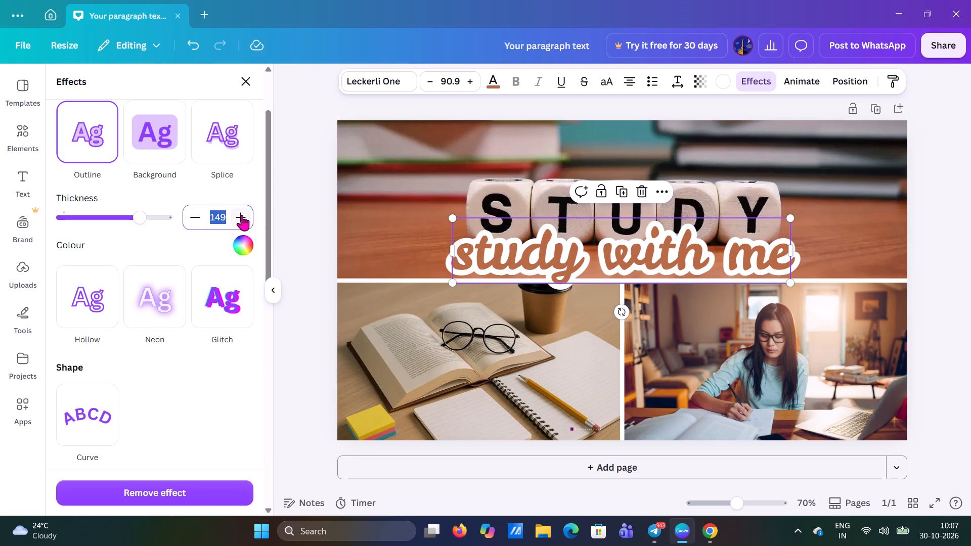
{"action": "left_click", "coordinate": [242, 214]}
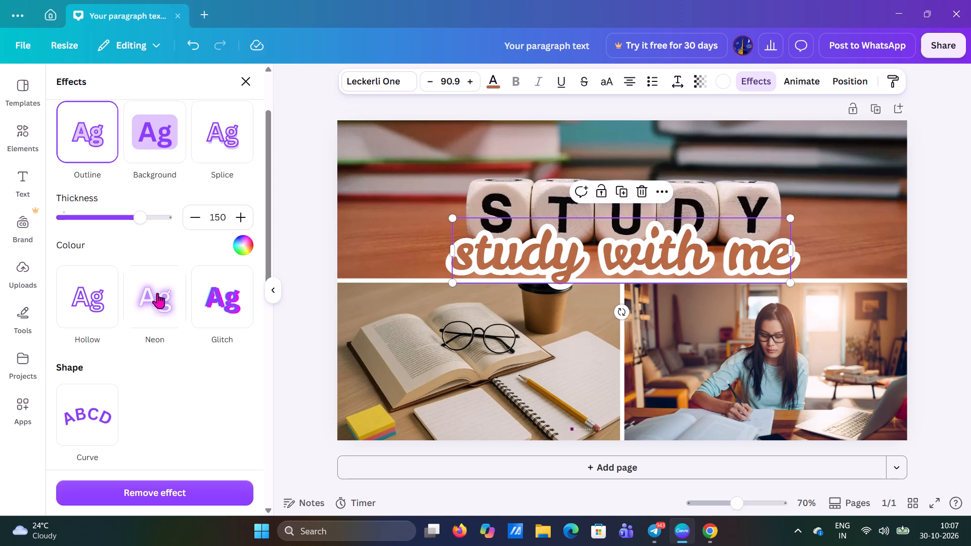
Look through the available text effects, including the Shape and Advanced styles and the effect apps.
{"action": "scroll", "coordinate": [121, 352], "scroll_direction": "up", "scroll_amount": 2}
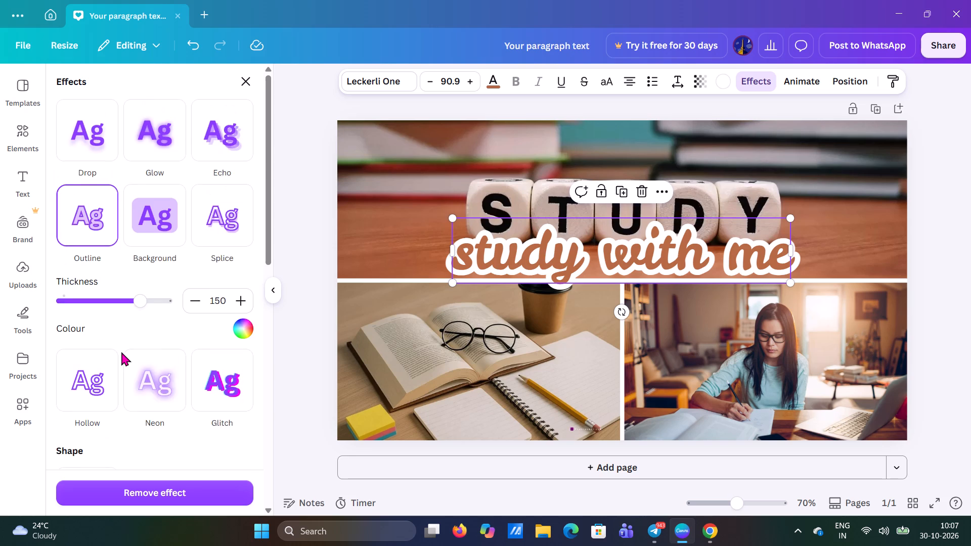
{"action": "scroll", "coordinate": [121, 352], "scroll_direction": "up", "scroll_amount": 1}
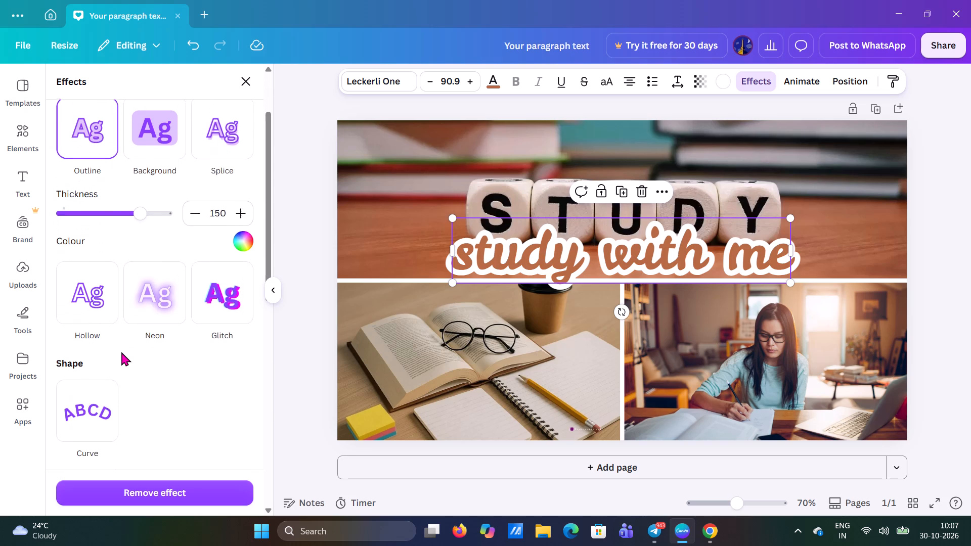
{"action": "scroll", "coordinate": [121, 352], "scroll_direction": "down", "scroll_amount": 5}
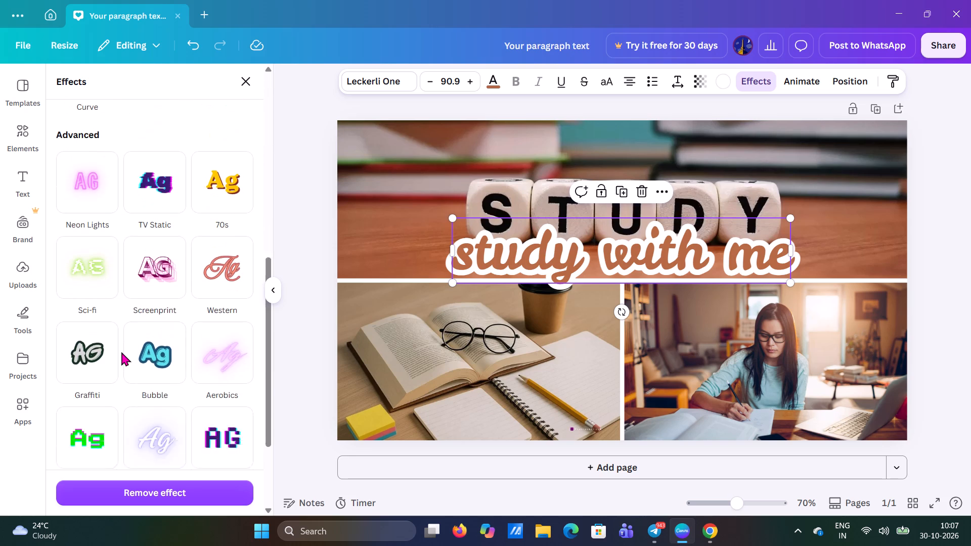
{"action": "scroll", "coordinate": [121, 352], "scroll_direction": "down", "scroll_amount": 5}
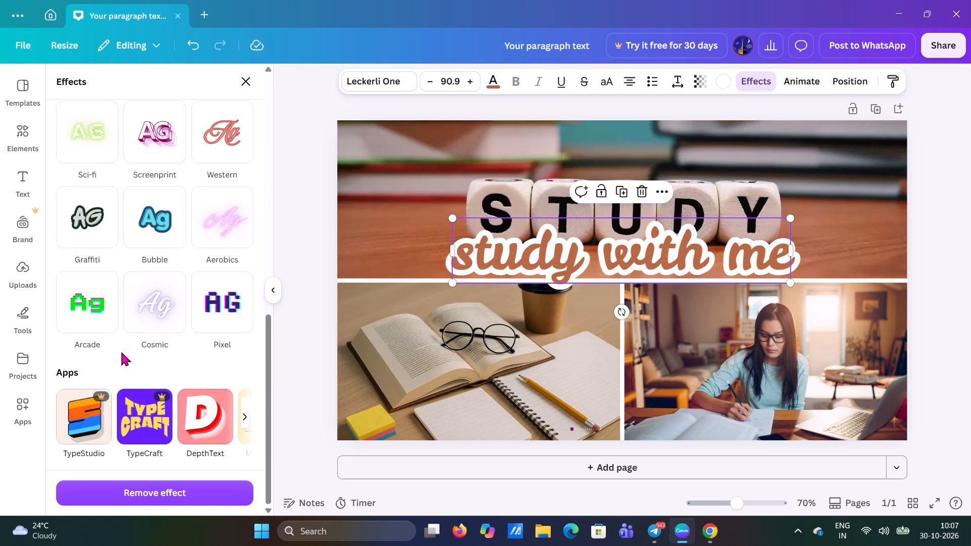
{"action": "scroll", "coordinate": [121, 352], "scroll_direction": "up", "scroll_amount": 2}
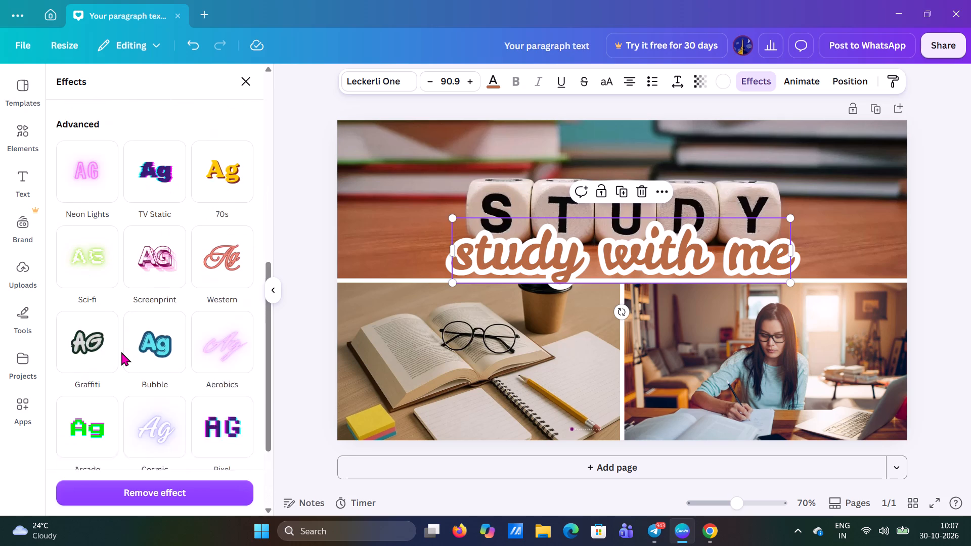
{"action": "scroll", "coordinate": [121, 352], "scroll_direction": "up", "scroll_amount": 2}
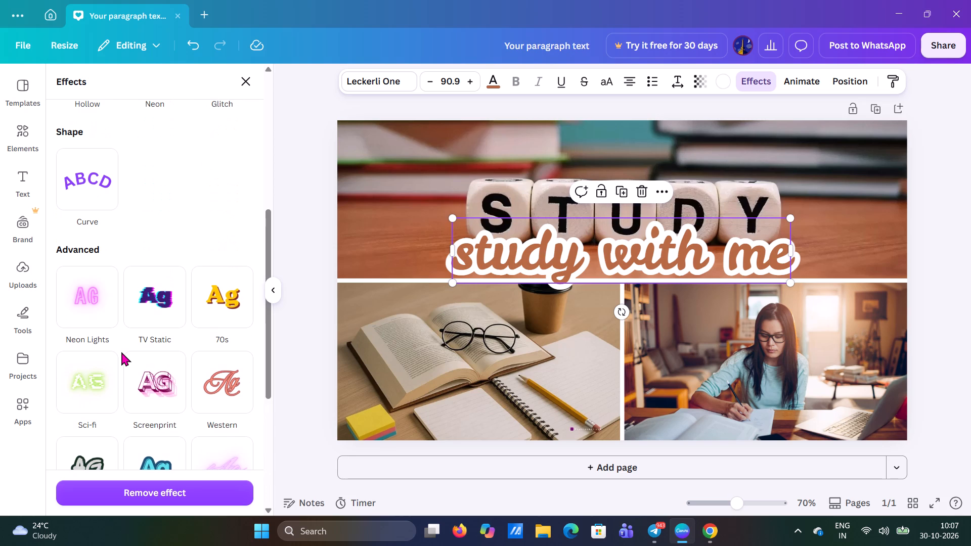
{"action": "scroll", "coordinate": [121, 352], "scroll_direction": "down", "scroll_amount": 1}
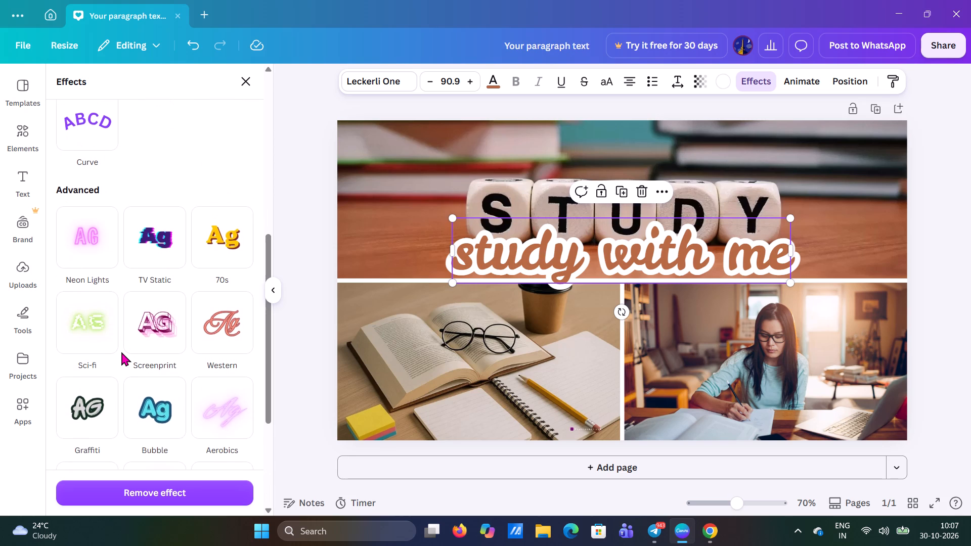
Apply the Curve shape to the enlarged "study with me" heading with a curve of 60, comparing it with the straight version.
{"action": "left_click", "coordinate": [107, 109]}
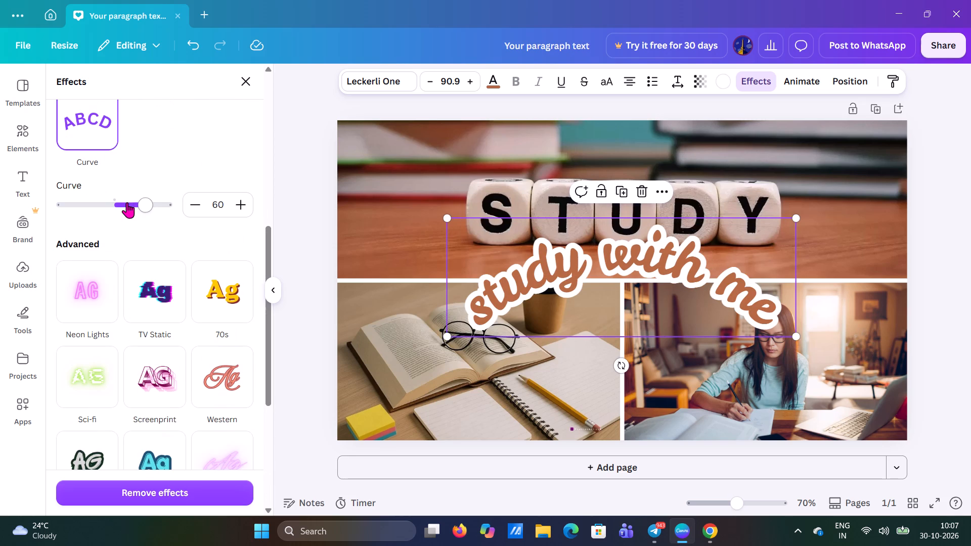
{"action": "scroll", "coordinate": [125, 227], "scroll_direction": "down", "scroll_amount": 2}
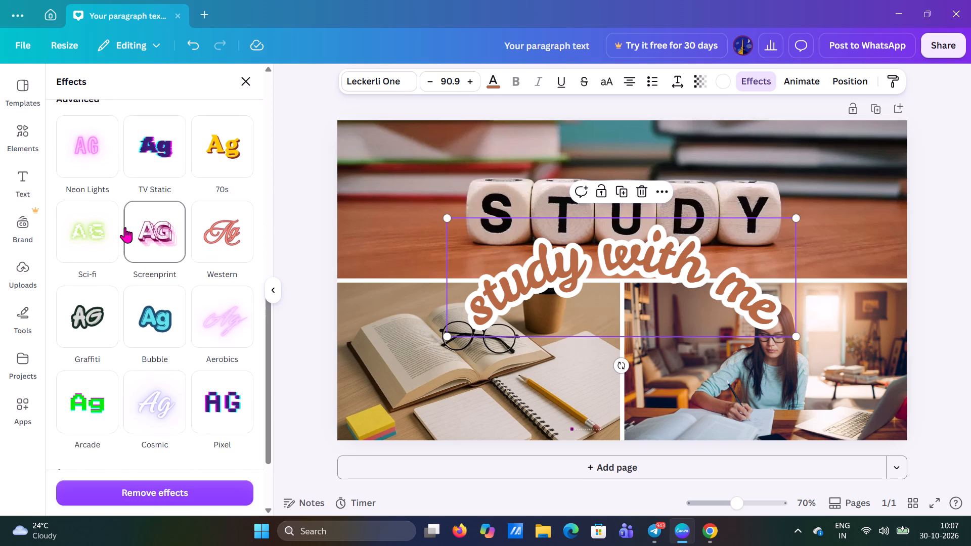
{"action": "scroll", "coordinate": [125, 227], "scroll_direction": "up", "scroll_amount": 2}
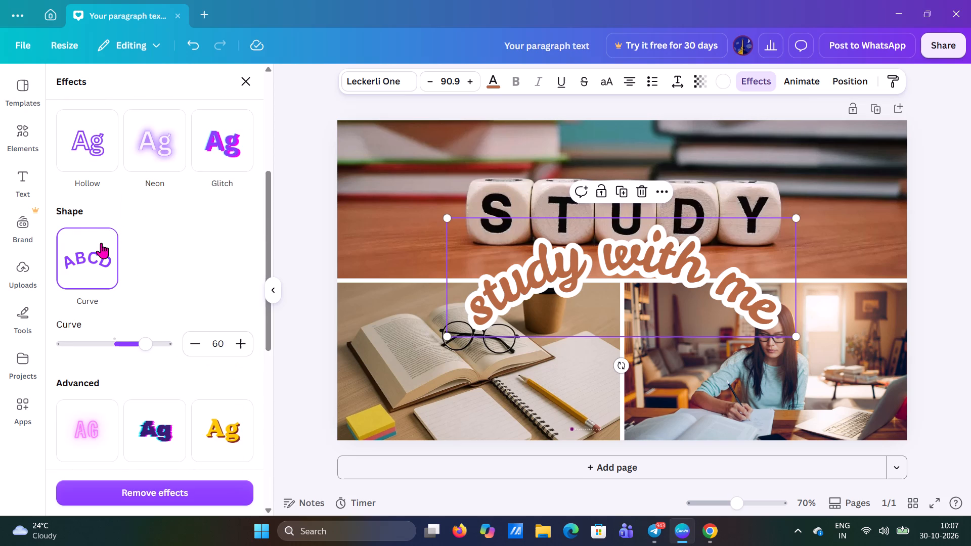
{"action": "left_click", "coordinate": [92, 300]}
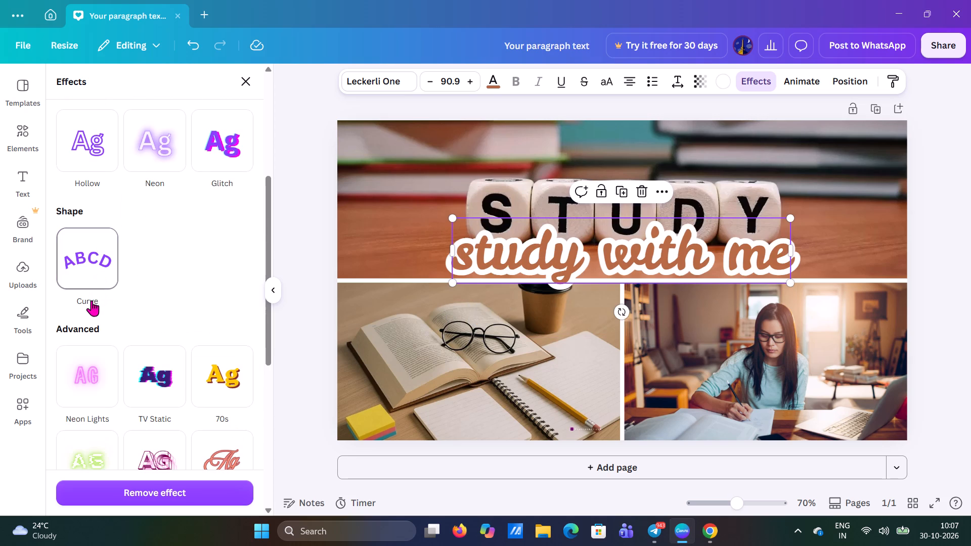
{"action": "left_click", "coordinate": [92, 300]}
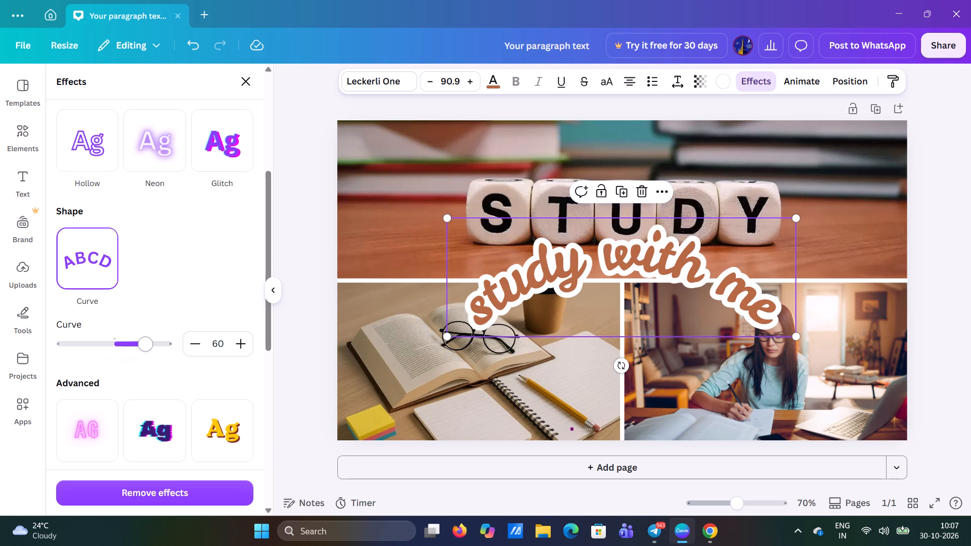
Set the curve of the "study with me" heading to 25, comparing stronger, flatter and reversed curves.
{"action": "left_click_drag", "start_coordinate": [144, 346], "coordinate": [65, 356]}
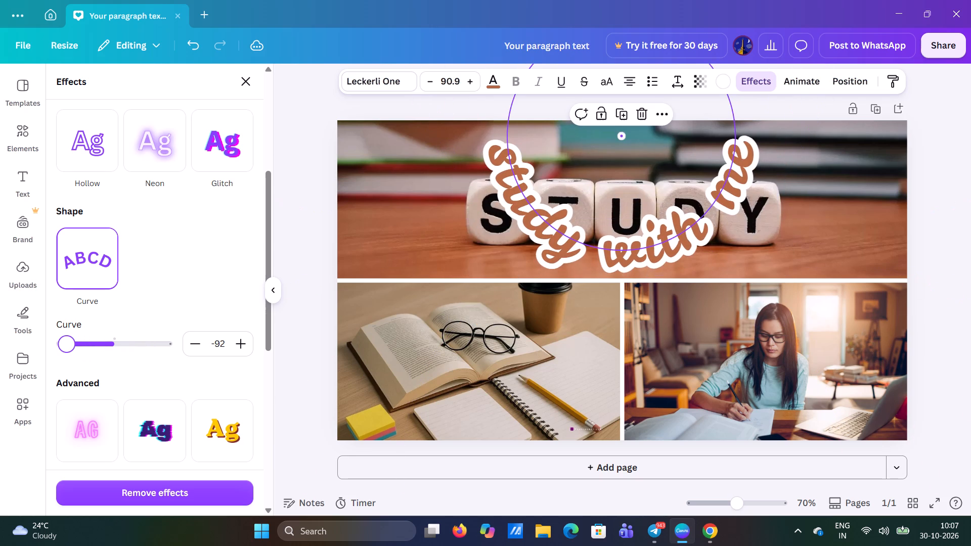
{"action": "left_click_drag", "start_coordinate": [65, 356], "coordinate": [113, 361]}
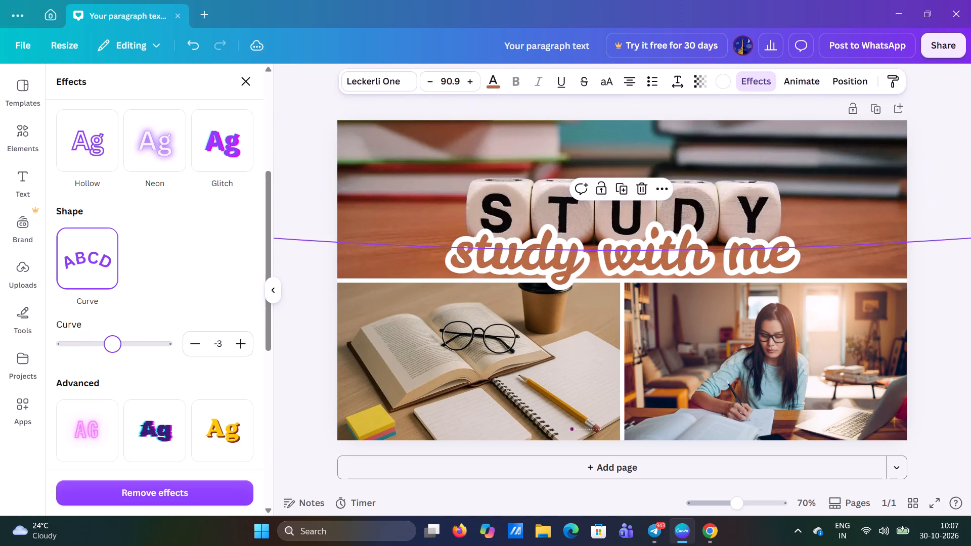
{"action": "left_click_drag", "start_coordinate": [113, 361], "coordinate": [130, 361]}
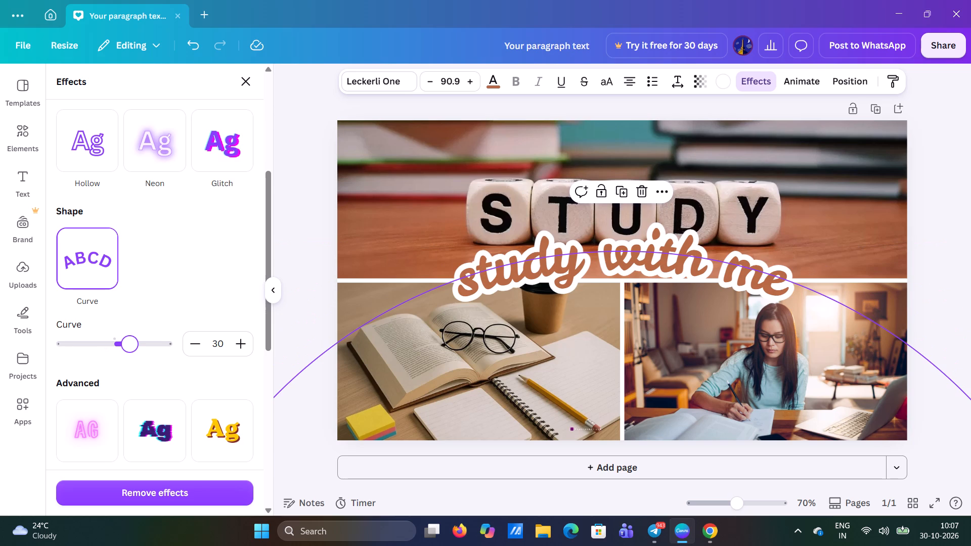
{"action": "left_click_drag", "start_coordinate": [130, 361], "coordinate": [130, 361]}
{"action": "left_click_drag", "start_coordinate": [130, 361], "coordinate": [119, 365]}
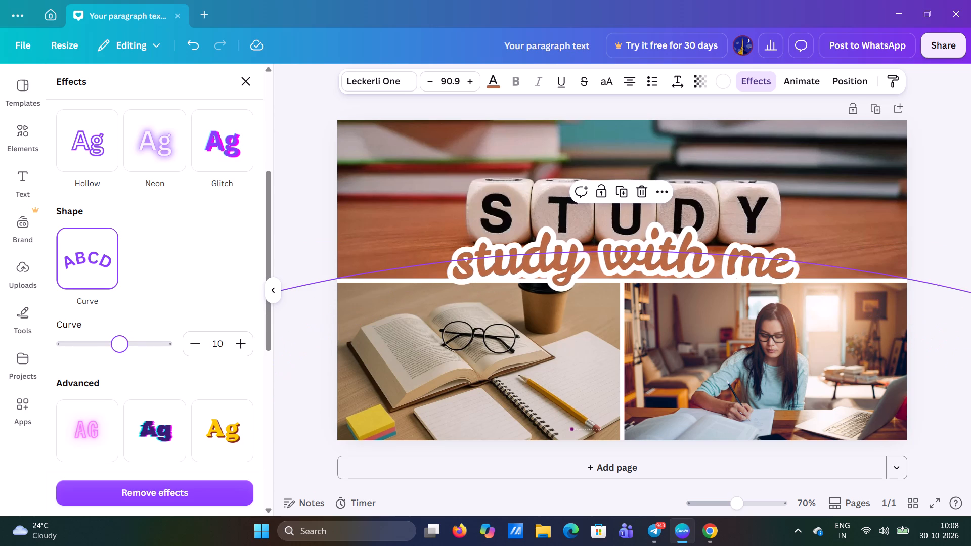
{"action": "left_click_drag", "start_coordinate": [119, 365], "coordinate": [127, 363]}
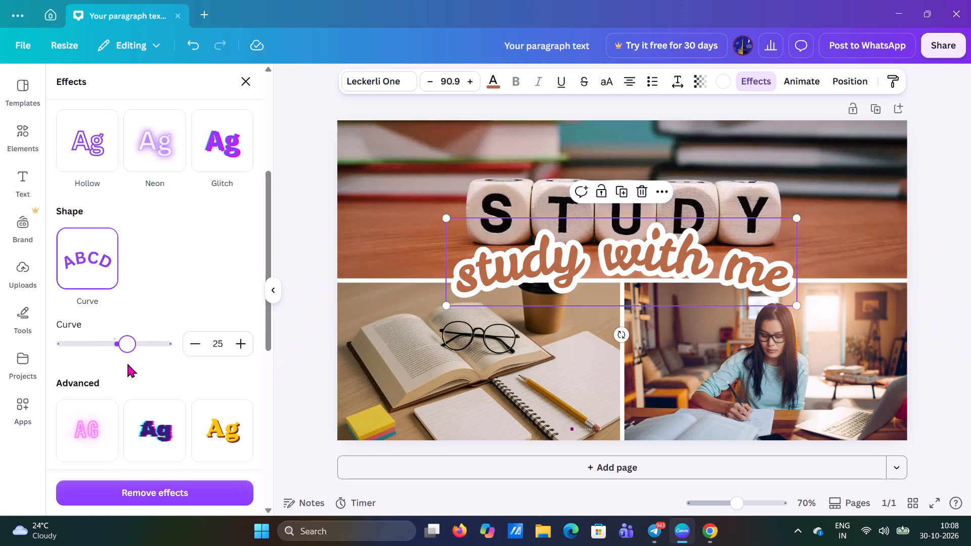
Move the curved "study with me" heading up so it overlaps the lower part of the STUDY blocks, and deselect it.
{"action": "left_click_drag", "start_coordinate": [537, 260], "coordinate": [535, 243]}
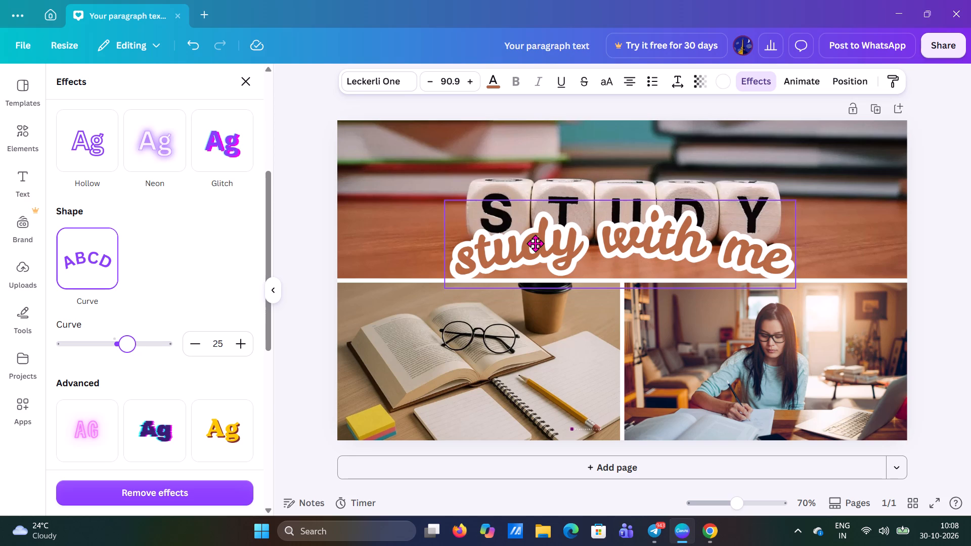
{"action": "left_click_drag", "start_coordinate": [535, 243], "coordinate": [534, 243]}
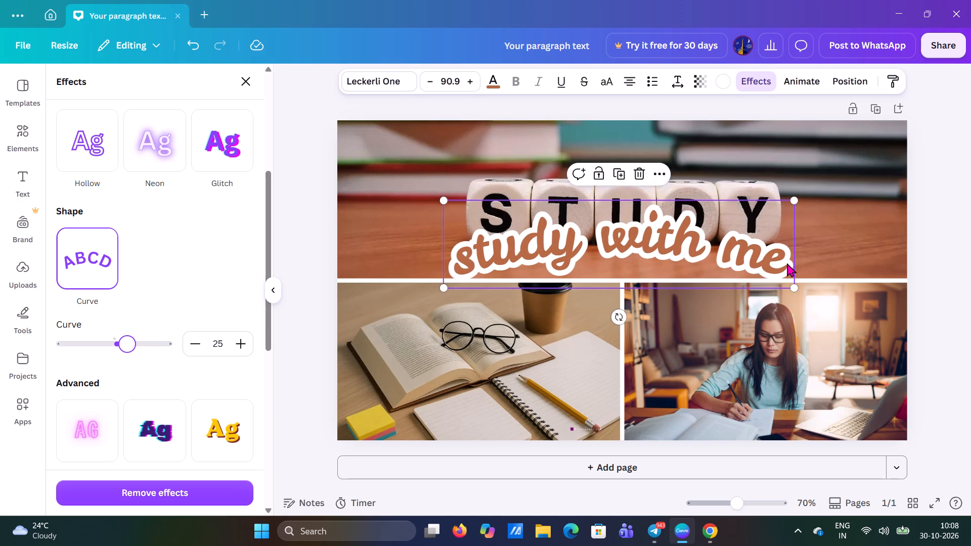
{"action": "left_click", "coordinate": [878, 247]}
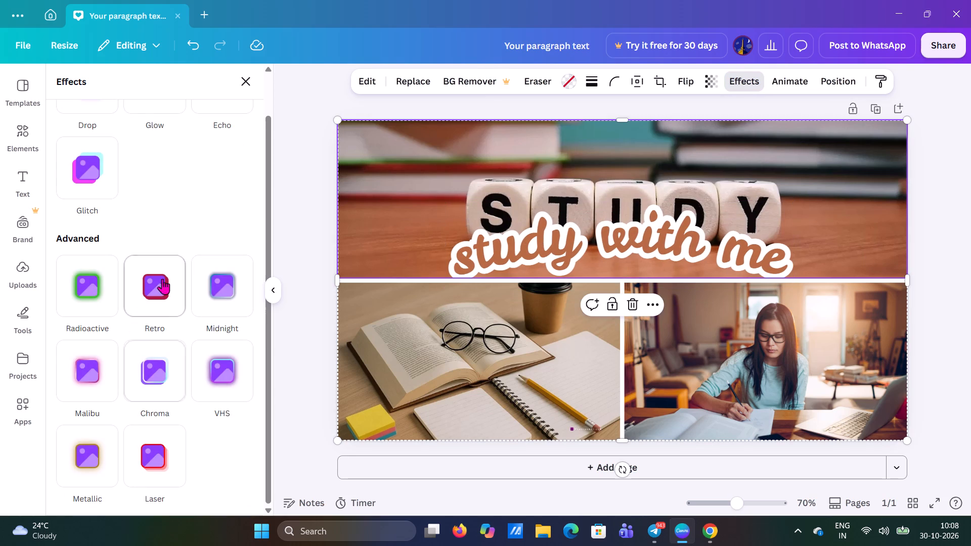
{"action": "left_click", "coordinate": [289, 203]}
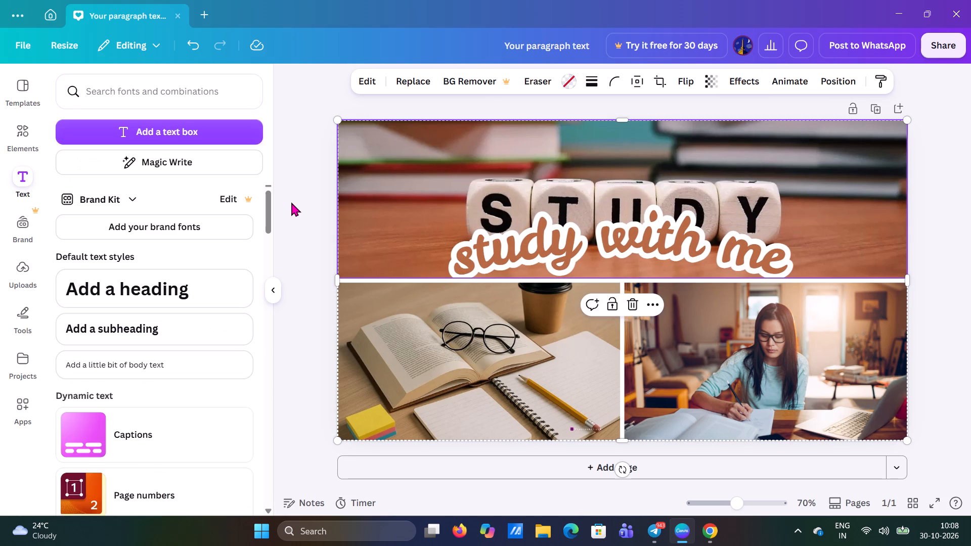
Add a subheading reading "stay Motivated and Focused" beneath the "study with me" heading.
{"action": "left_click", "coordinate": [25, 178]}
{"action": "left_click", "coordinate": [25, 178]}
{"action": "left_click", "coordinate": [166, 326]}
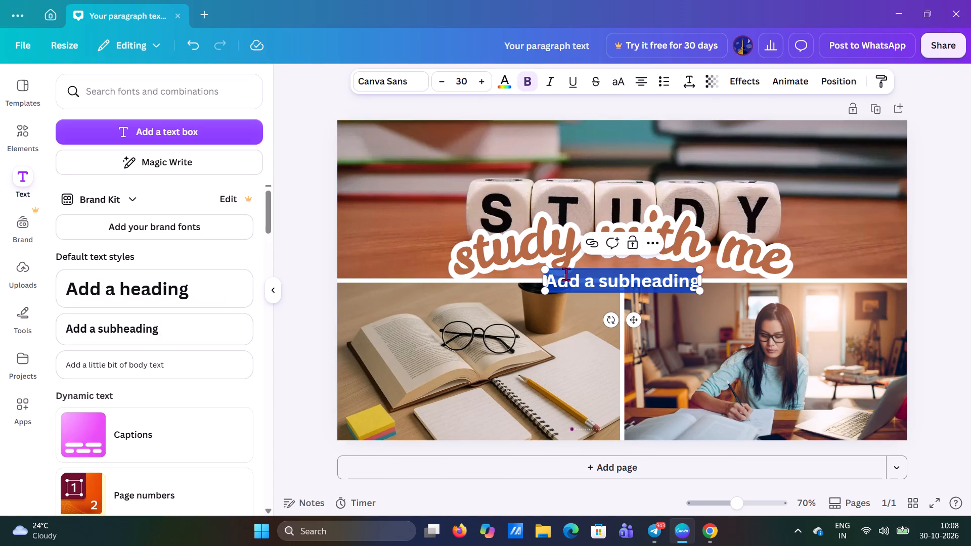
{"action": "type", "text": "sy"}
{"action": "key", "text": "BackSpace"}
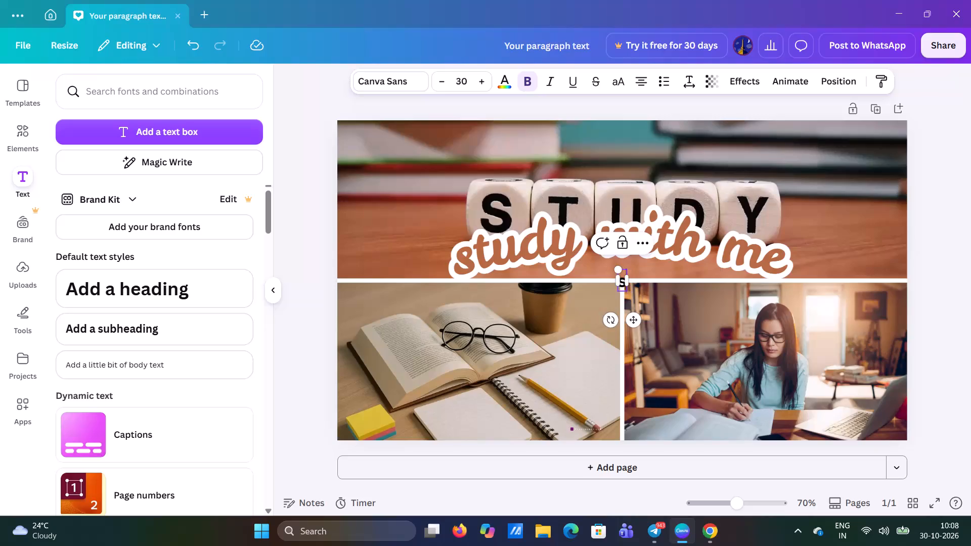
{"action": "type", "text": "ta"}
{"action": "type", "text": "y"}
{"action": "key", "text": "space"}
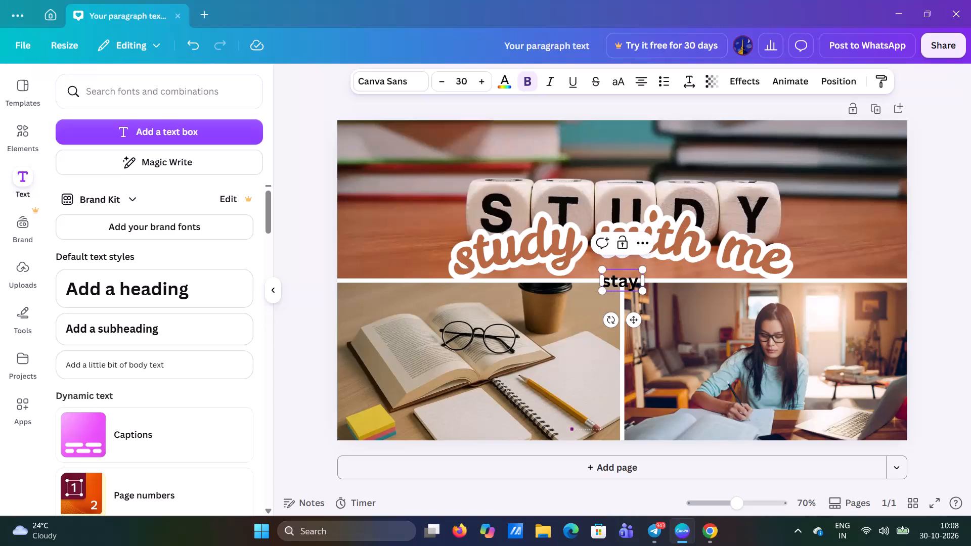
{"action": "type", "text": "mot"}
{"action": "key", "text": "BackSpace"}
{"action": "key", "text": "BackSpace"}
{"action": "key", "text": "BackSpace"}
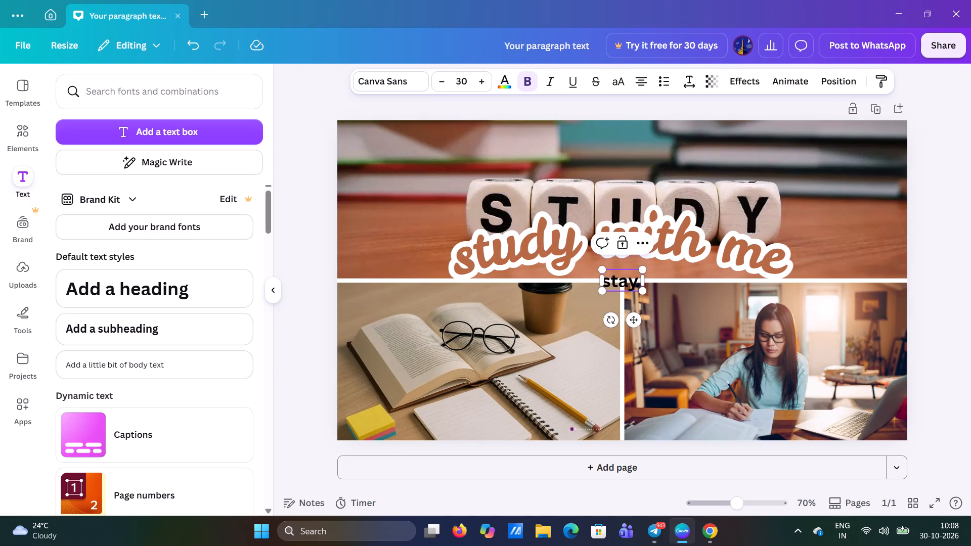
{"action": "key", "text": "shift+m"}
{"action": "type", "text": "otin"}
{"action": "key", "text": "BackSpace"}
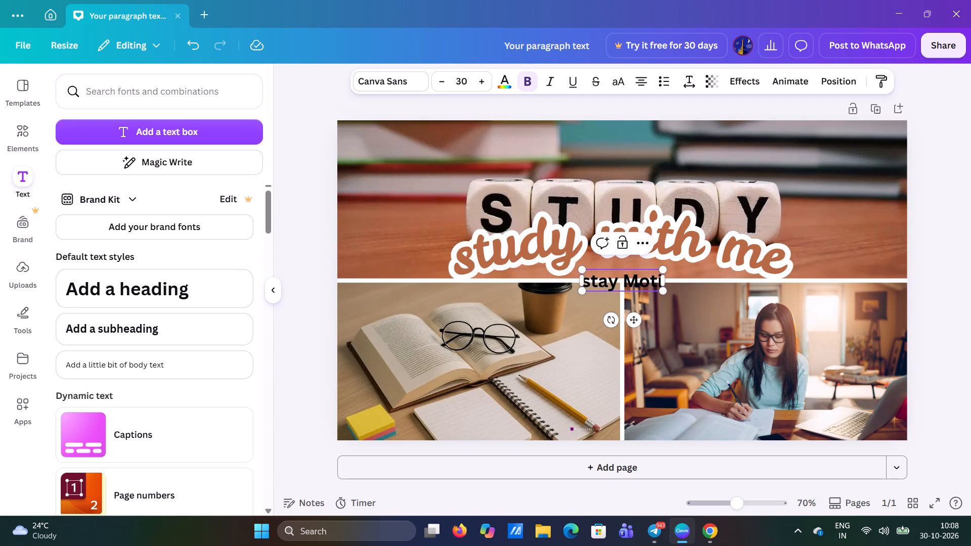
{"action": "type", "text": "vated"}
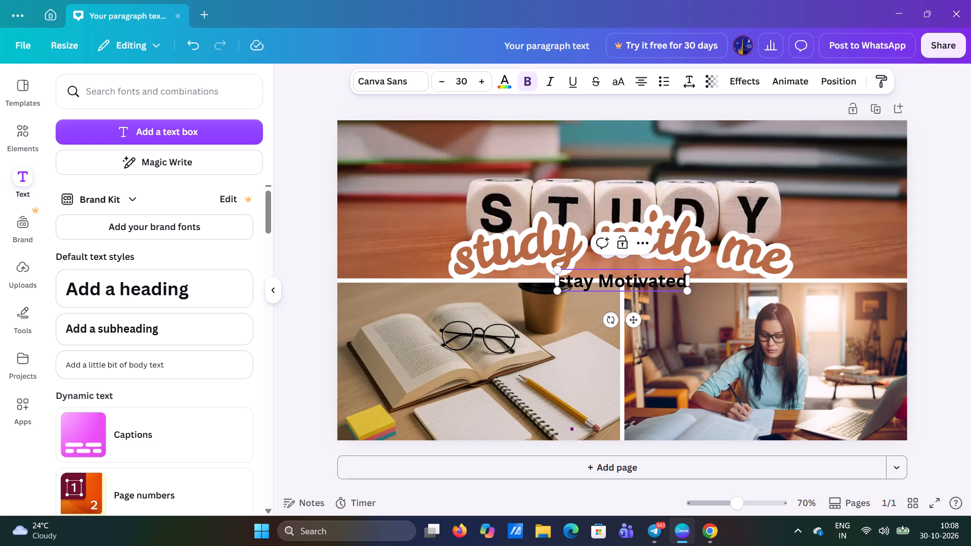
{"action": "key", "text": "space"}
{"action": "type", "text": "an"}
{"action": "type", "text": "d"}
{"action": "key", "text": "space"}
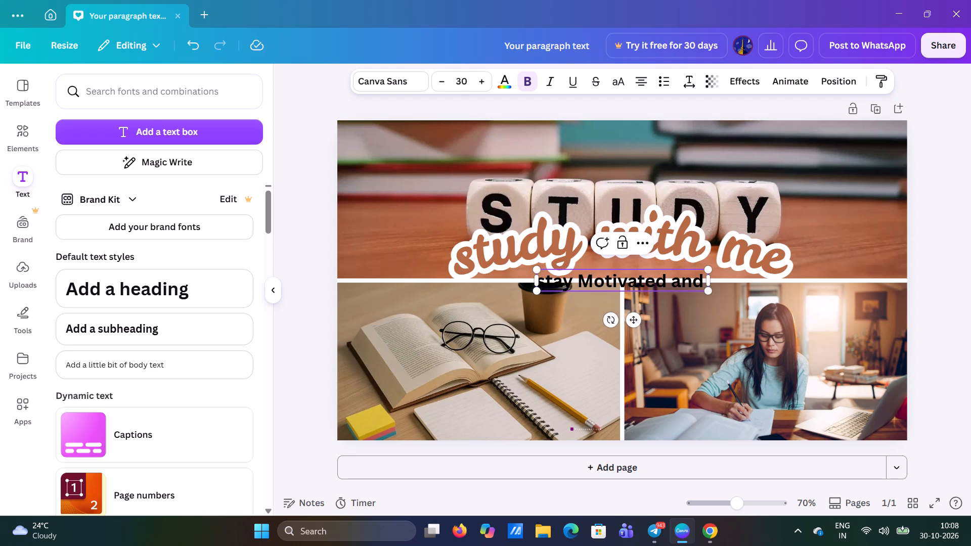
{"action": "key", "text": "shift+f"}
{"action": "type", "text": "ocused"}
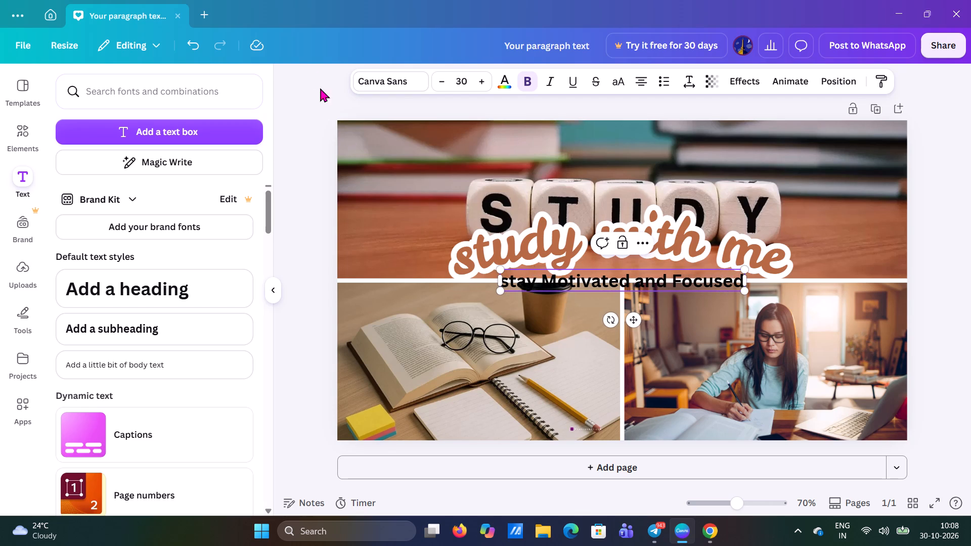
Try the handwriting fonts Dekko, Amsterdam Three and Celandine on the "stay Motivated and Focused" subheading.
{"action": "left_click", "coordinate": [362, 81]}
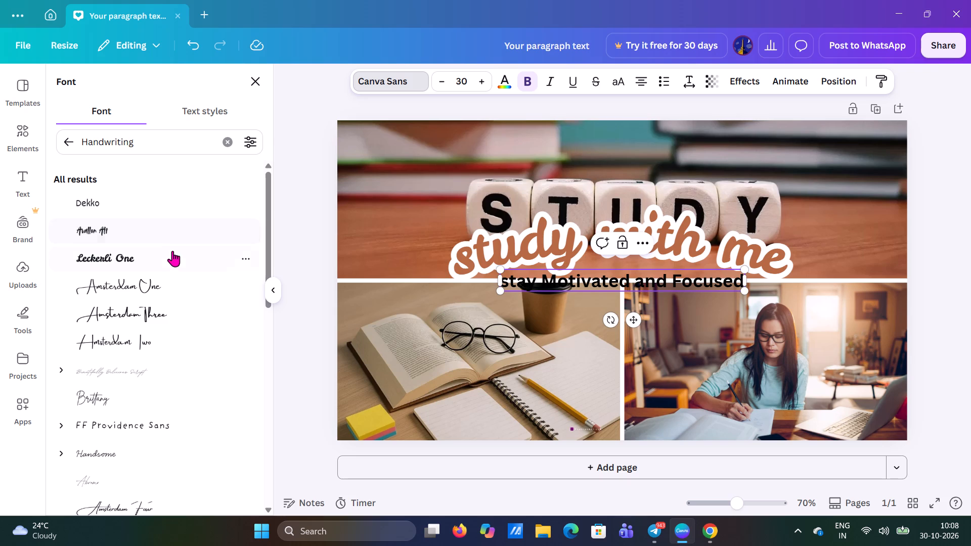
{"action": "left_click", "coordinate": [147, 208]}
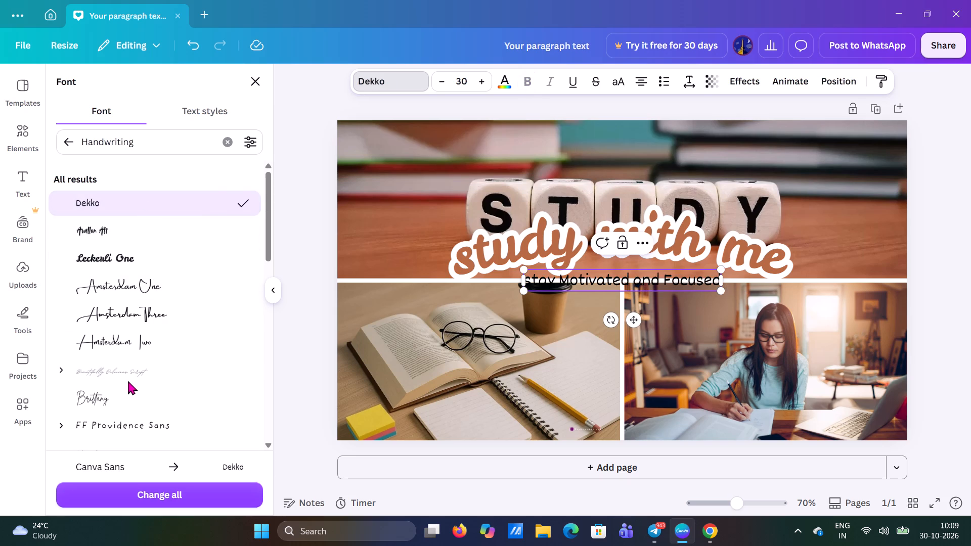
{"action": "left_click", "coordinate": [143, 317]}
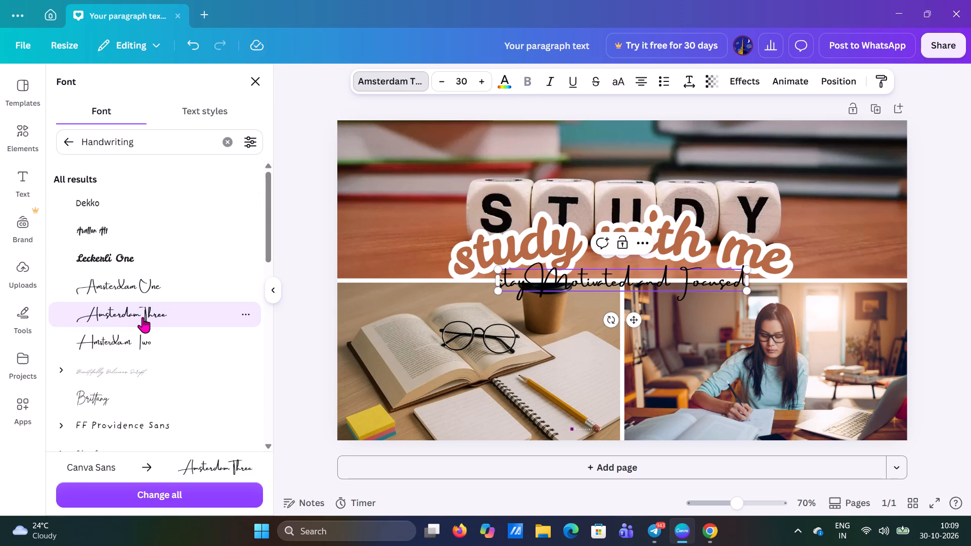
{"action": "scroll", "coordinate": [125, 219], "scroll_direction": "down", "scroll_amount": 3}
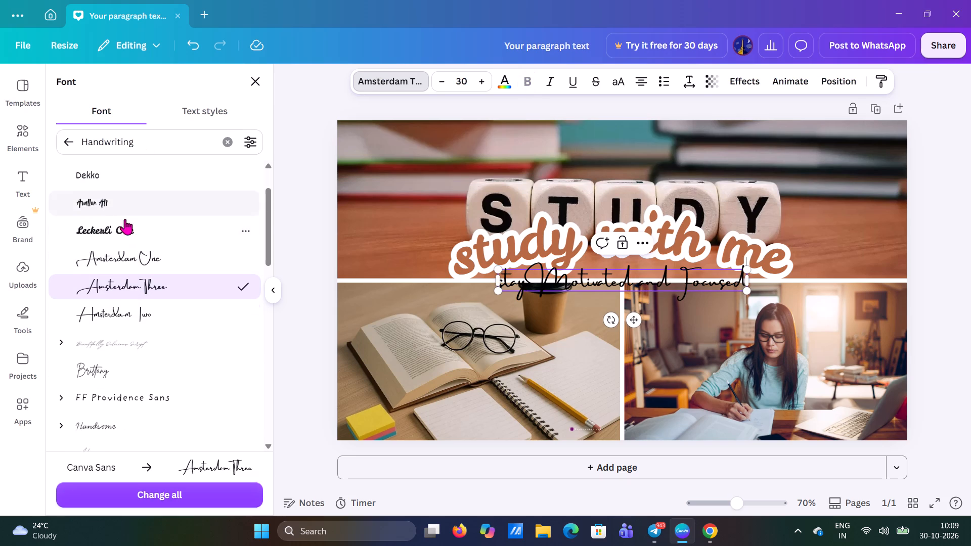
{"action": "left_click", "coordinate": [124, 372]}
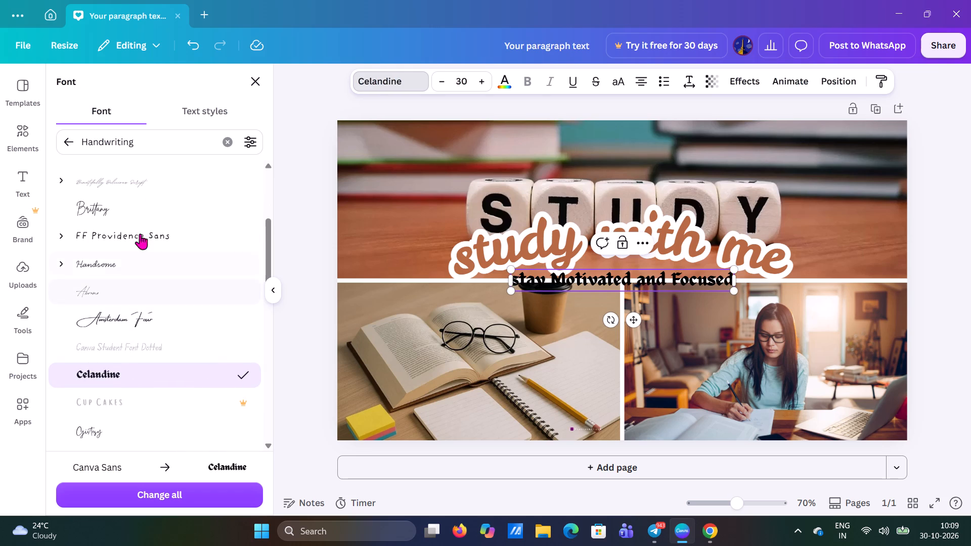
Clear the Handwriting font filter and set the "stay Motivated and Focused" subheading in the Gagalin font.
{"action": "left_click", "coordinate": [70, 143]}
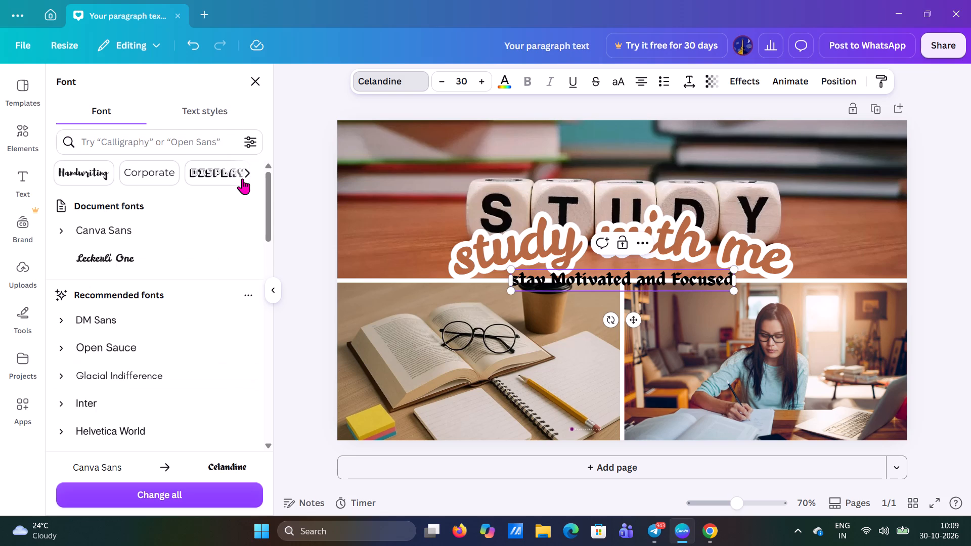
{"action": "scroll", "coordinate": [151, 252], "scroll_direction": "down", "scroll_amount": 1}
{"action": "scroll", "coordinate": [144, 312], "scroll_direction": "up", "scroll_amount": 2}
{"action": "scroll", "coordinate": [134, 336], "scroll_direction": "down", "scroll_amount": 5}
{"action": "scroll", "coordinate": [135, 334], "scroll_direction": "up", "scroll_amount": 1}
{"action": "scroll", "coordinate": [135, 332], "scroll_direction": "down", "scroll_amount": 1}
{"action": "scroll", "coordinate": [135, 326], "scroll_direction": "up", "scroll_amount": 1}
{"action": "scroll", "coordinate": [135, 325], "scroll_direction": "down", "scroll_amount": 1}
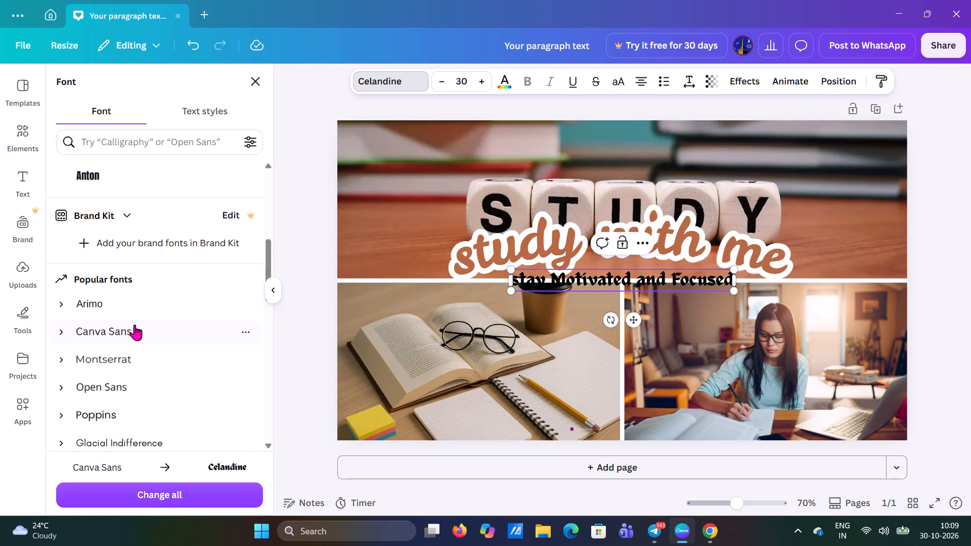
{"action": "scroll", "coordinate": [135, 325], "scroll_direction": "down", "scroll_amount": 5}
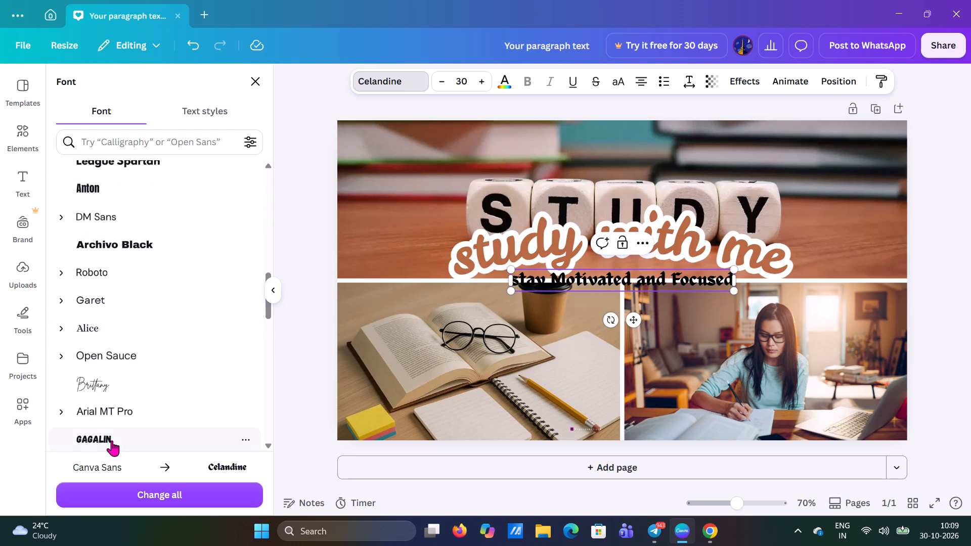
{"action": "left_click", "coordinate": [112, 440]}
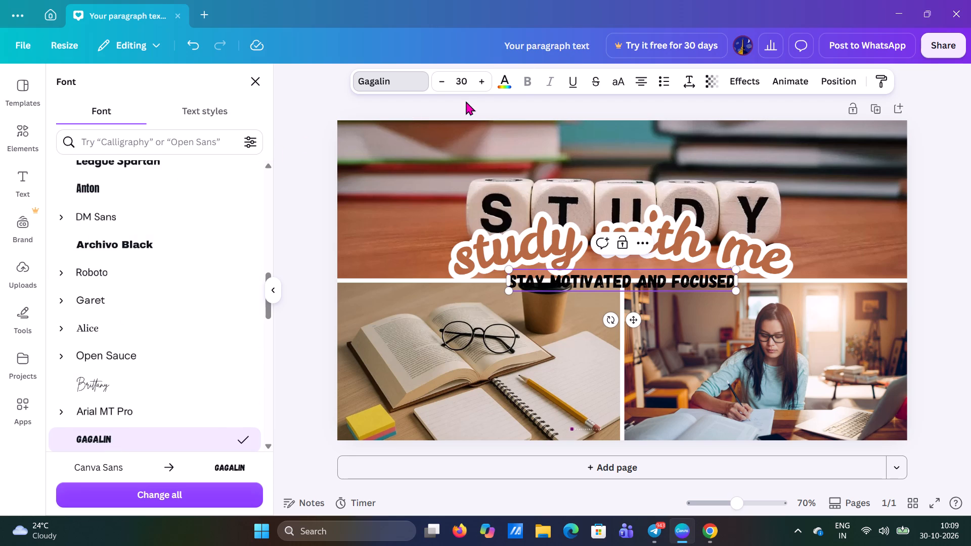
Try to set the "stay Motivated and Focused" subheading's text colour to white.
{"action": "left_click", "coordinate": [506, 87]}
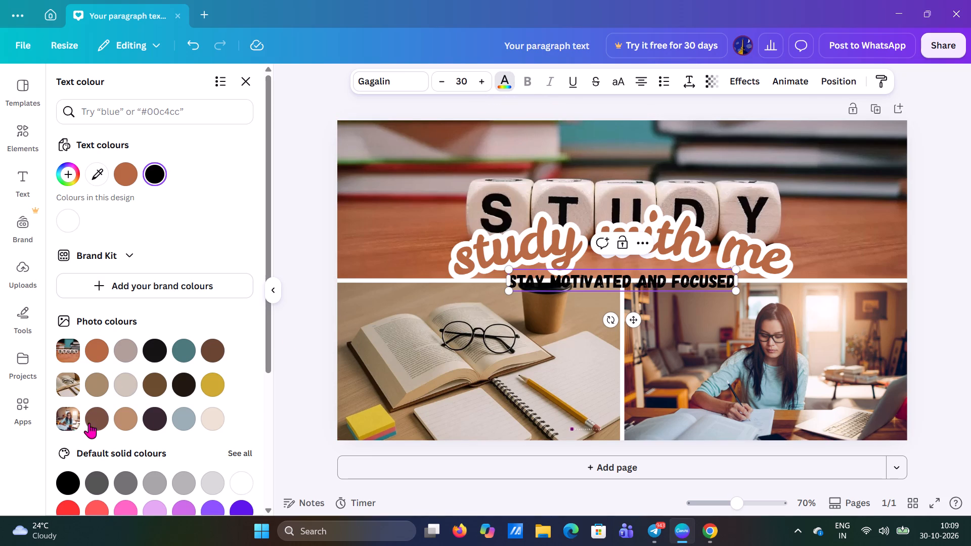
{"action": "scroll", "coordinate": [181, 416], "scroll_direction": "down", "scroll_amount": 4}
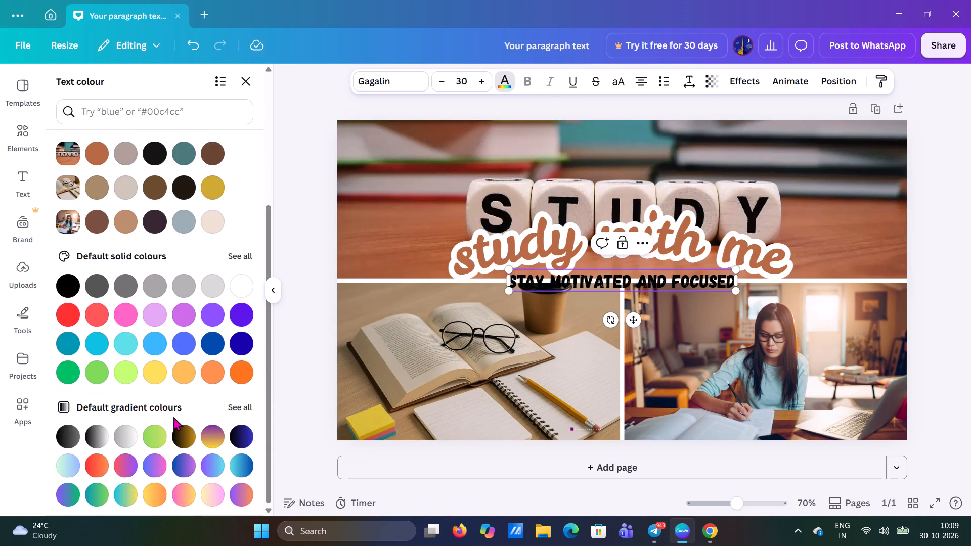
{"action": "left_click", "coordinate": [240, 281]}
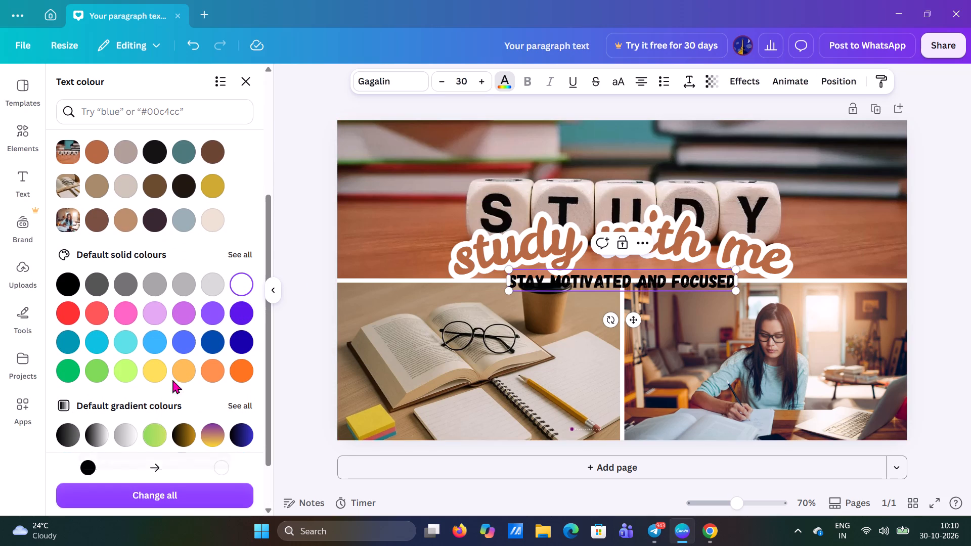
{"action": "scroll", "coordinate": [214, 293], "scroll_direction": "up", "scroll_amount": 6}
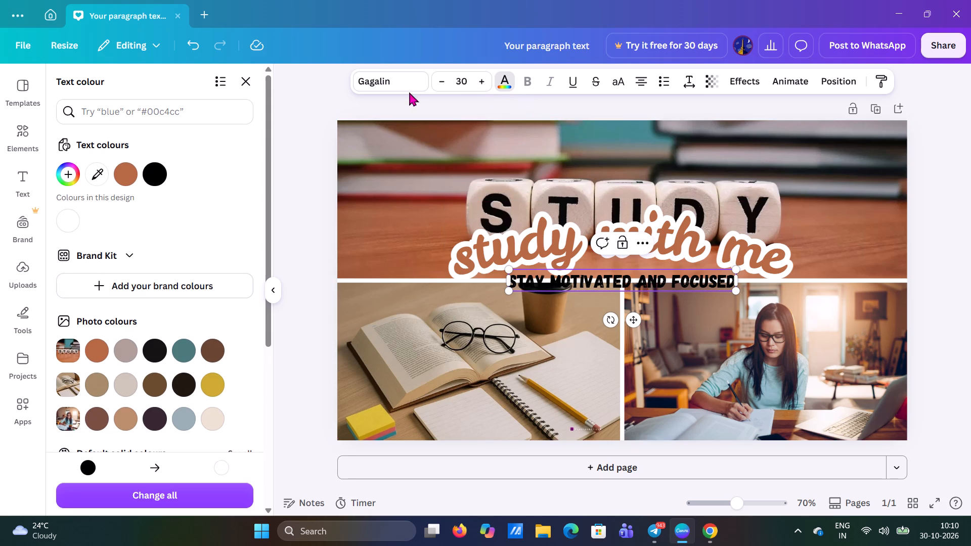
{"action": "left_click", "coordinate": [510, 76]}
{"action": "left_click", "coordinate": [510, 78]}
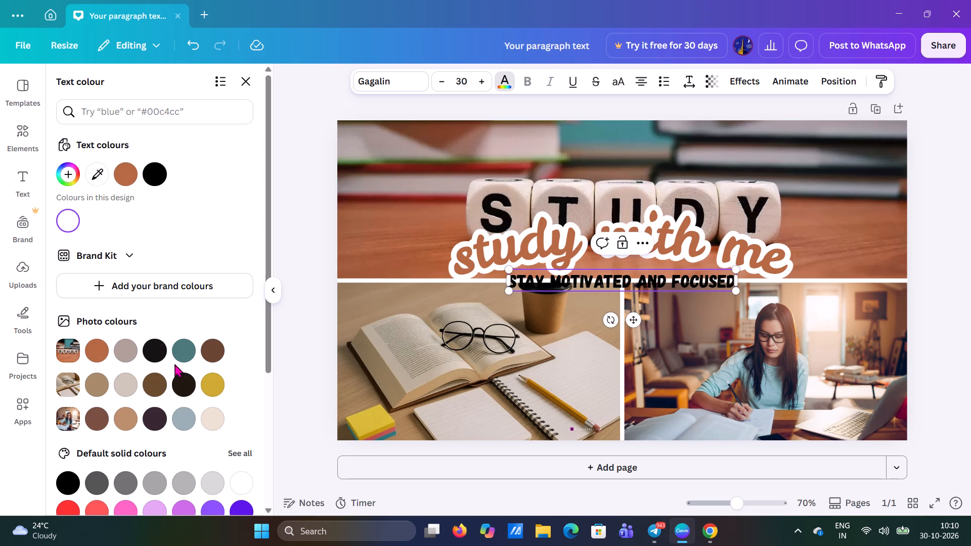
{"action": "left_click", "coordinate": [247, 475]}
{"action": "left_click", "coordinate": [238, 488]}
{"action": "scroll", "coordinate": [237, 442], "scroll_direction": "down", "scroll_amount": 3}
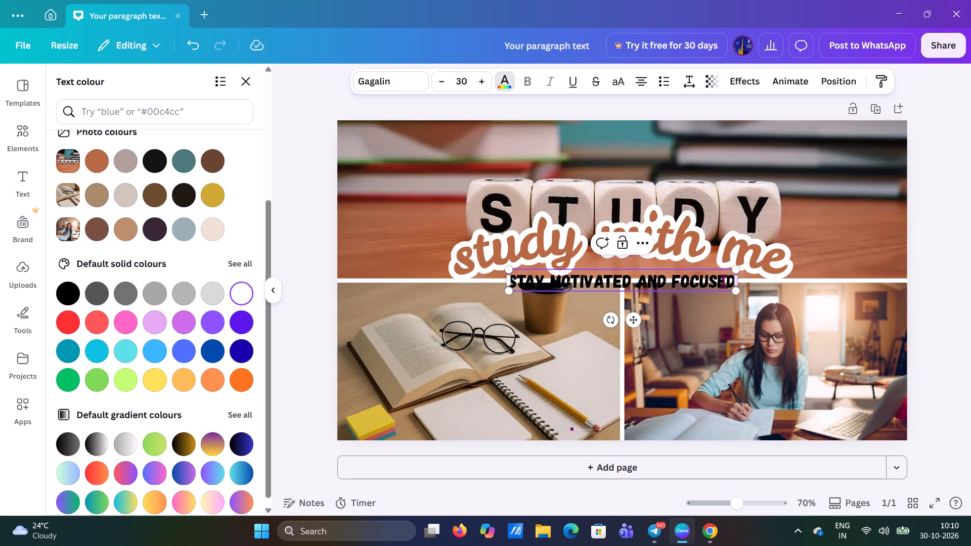
Move the "stay Motivated and Focused" subheading down slightly so it sits just below the dividing line, over the top of the lower photos.
{"action": "left_click_drag", "start_coordinate": [621, 279], "coordinate": [622, 295]}
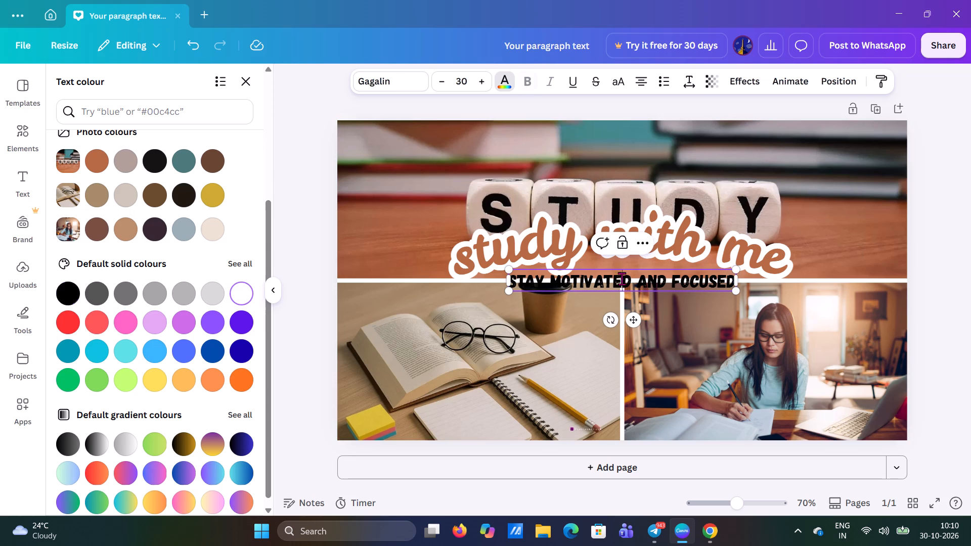
{"action": "left_click", "coordinate": [731, 281]}
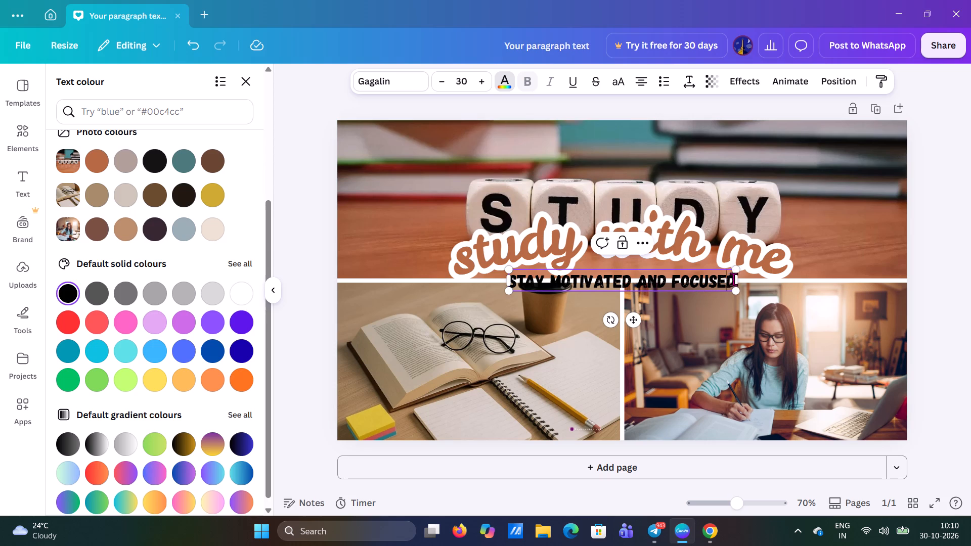
{"action": "left_click", "coordinate": [734, 281]}
{"action": "left_click_drag", "start_coordinate": [592, 279], "coordinate": [585, 311]}
{"action": "left_click_drag", "start_coordinate": [600, 291], "coordinate": [594, 301]}
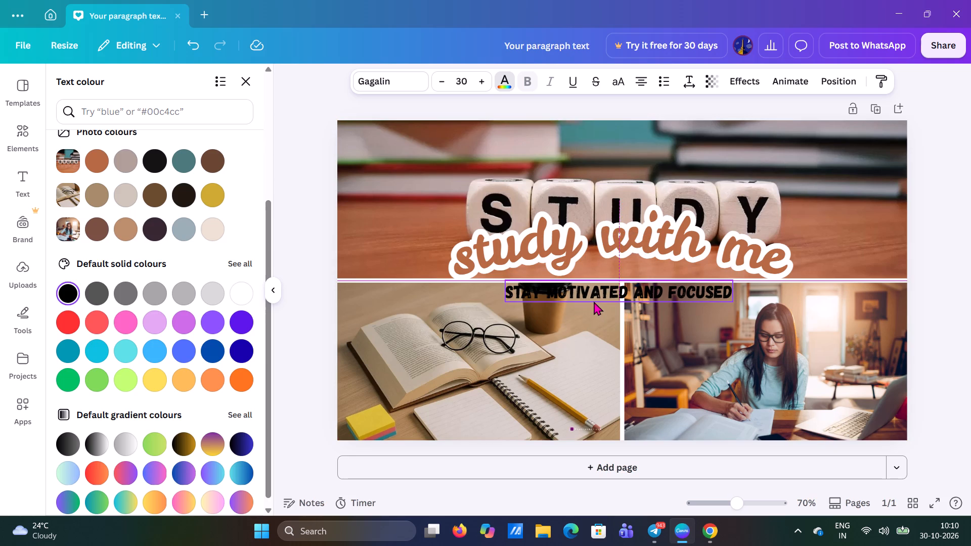
{"action": "left_click_drag", "start_coordinate": [594, 301], "coordinate": [593, 301]}
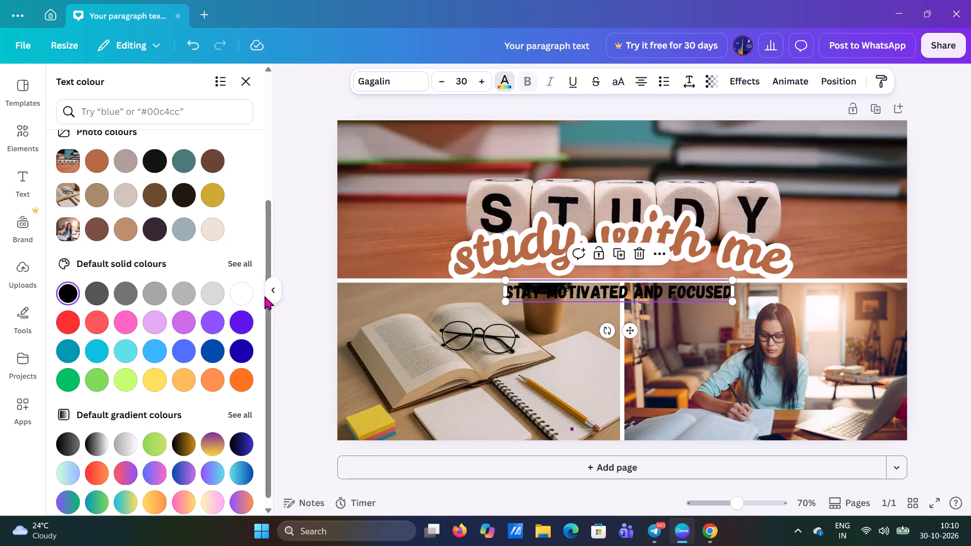
Set the text colour of the "stay Motivated and Focused" subheading to white.
{"action": "left_click", "coordinate": [255, 293]}
{"action": "left_click", "coordinate": [240, 294]}
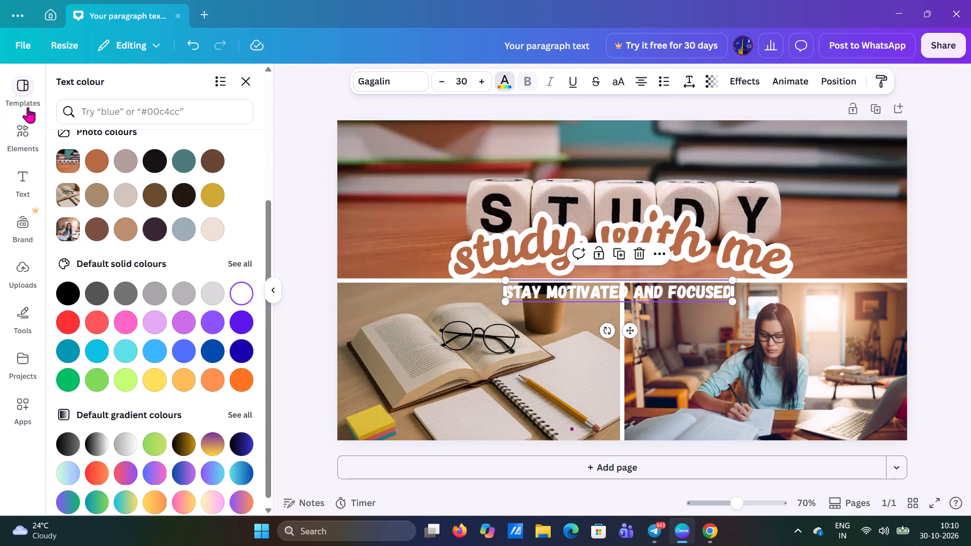
Look through the text styles, font list, spacing settings and transparency setting available for the subheading.
{"action": "left_click", "coordinate": [402, 81]}
{"action": "left_click", "coordinate": [212, 112]}
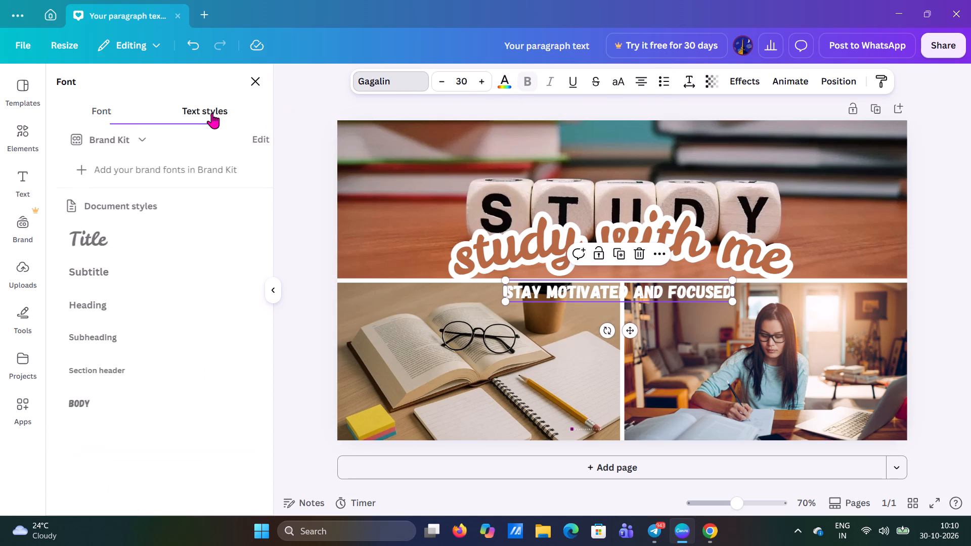
{"action": "left_click", "coordinate": [110, 110]}
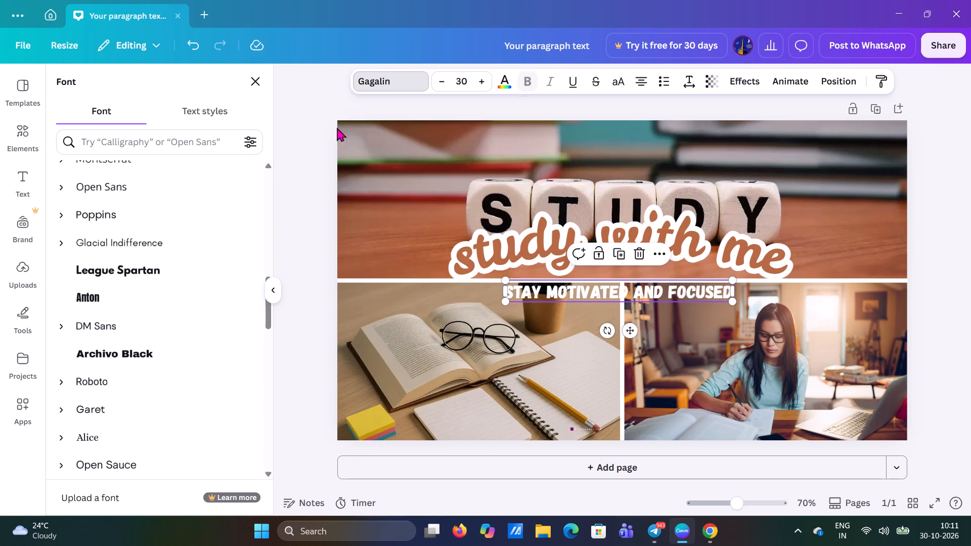
{"action": "scroll", "coordinate": [115, 217], "scroll_direction": "up", "scroll_amount": 6}
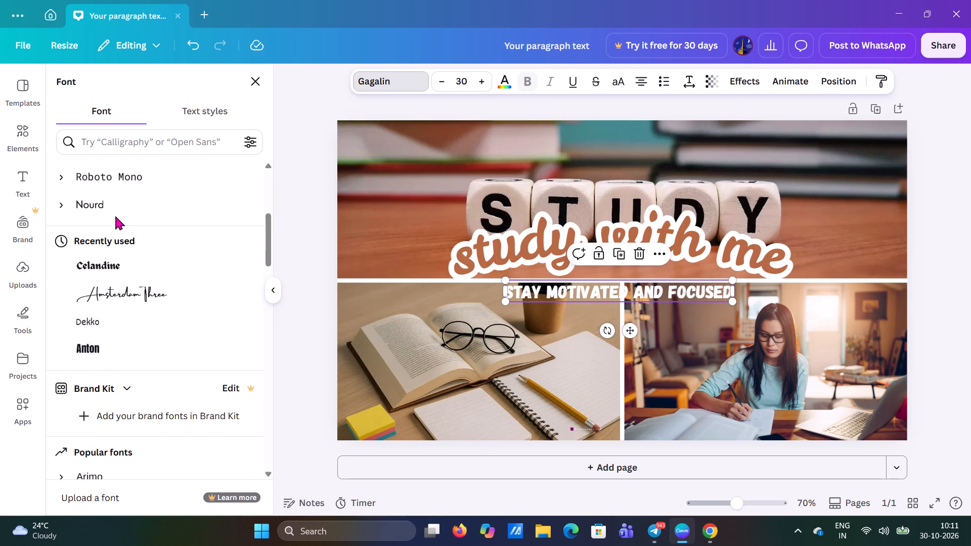
{"action": "scroll", "coordinate": [115, 216], "scroll_direction": "up", "scroll_amount": 1}
{"action": "scroll", "coordinate": [115, 216], "scroll_direction": "down", "scroll_amount": 1}
{"action": "scroll", "coordinate": [115, 216], "scroll_direction": "up", "scroll_amount": 1}
{"action": "scroll", "coordinate": [115, 216], "scroll_direction": "down", "scroll_amount": 1}
{"action": "scroll", "coordinate": [115, 216], "scroll_direction": "up", "scroll_amount": 1}
{"action": "scroll", "coordinate": [115, 216], "scroll_direction": "down", "scroll_amount": 3}
{"action": "scroll", "coordinate": [115, 216], "scroll_direction": "up", "scroll_amount": 3}
{"action": "scroll", "coordinate": [115, 216], "scroll_direction": "down", "scroll_amount": 1}
{"action": "scroll", "coordinate": [115, 216], "scroll_direction": "up", "scroll_amount": 1}
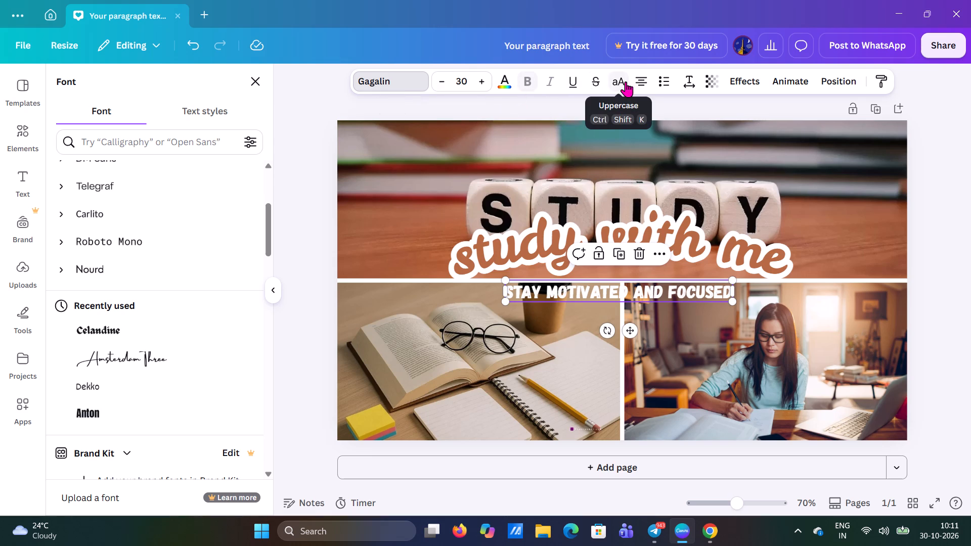
{"action": "left_click", "coordinate": [692, 76]}
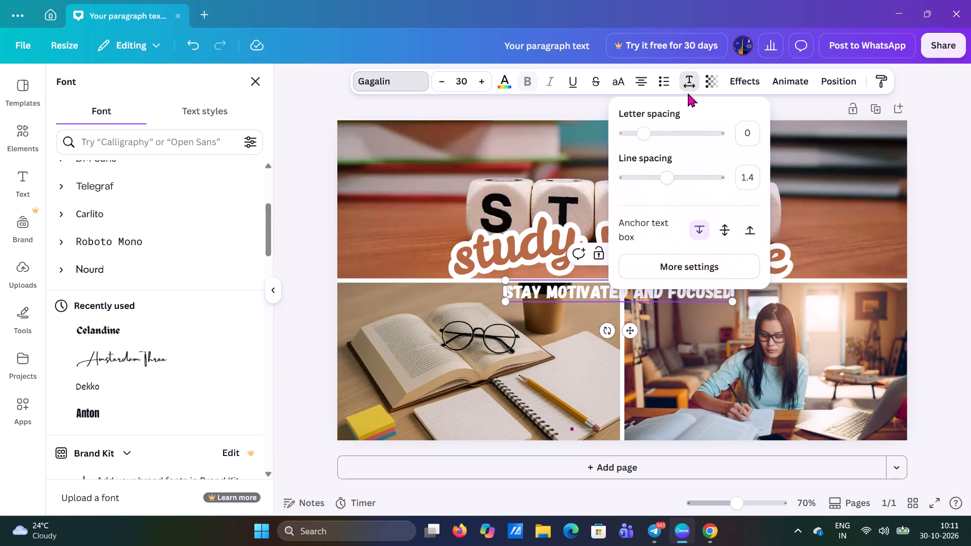
{"action": "left_click", "coordinate": [709, 81]}
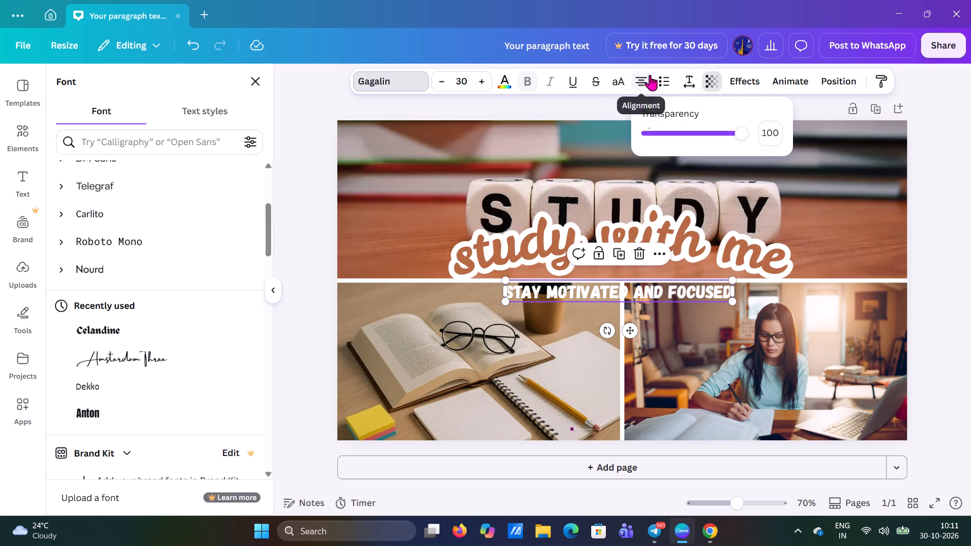
Browse the text effects and apply the Background effect to the "stay Motivated and Focused" subheading.
{"action": "left_click", "coordinate": [747, 79]}
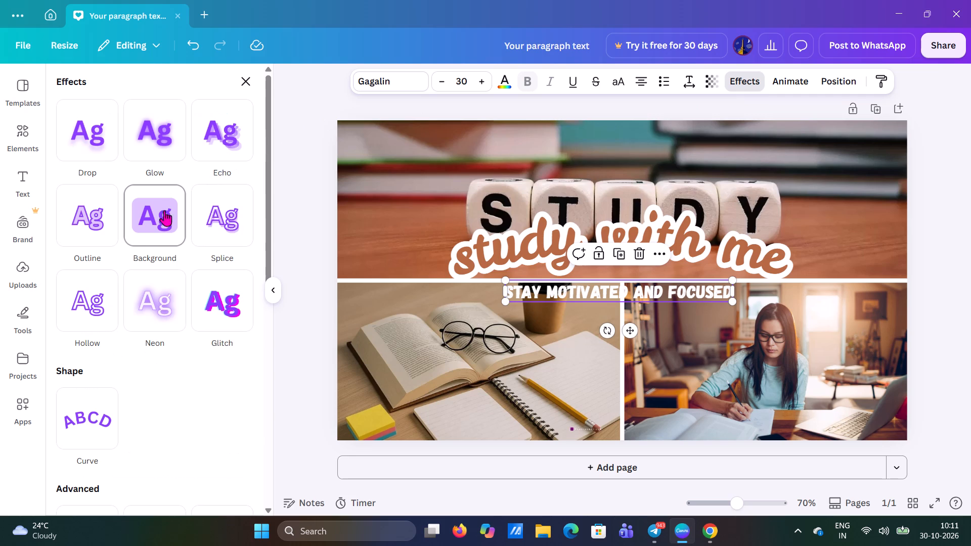
{"action": "scroll", "coordinate": [163, 253], "scroll_direction": "up", "scroll_amount": 4}
{"action": "scroll", "coordinate": [163, 252], "scroll_direction": "down", "scroll_amount": 1}
{"action": "scroll", "coordinate": [163, 252], "scroll_direction": "up", "scroll_amount": 3}
{"action": "scroll", "coordinate": [162, 250], "scroll_direction": "down", "scroll_amount": 5}
{"action": "scroll", "coordinate": [162, 251], "scroll_direction": "up", "scroll_amount": 1}
{"action": "scroll", "coordinate": [162, 253], "scroll_direction": "down", "scroll_amount": 1}
{"action": "scroll", "coordinate": [161, 257], "scroll_direction": "up", "scroll_amount": 1}
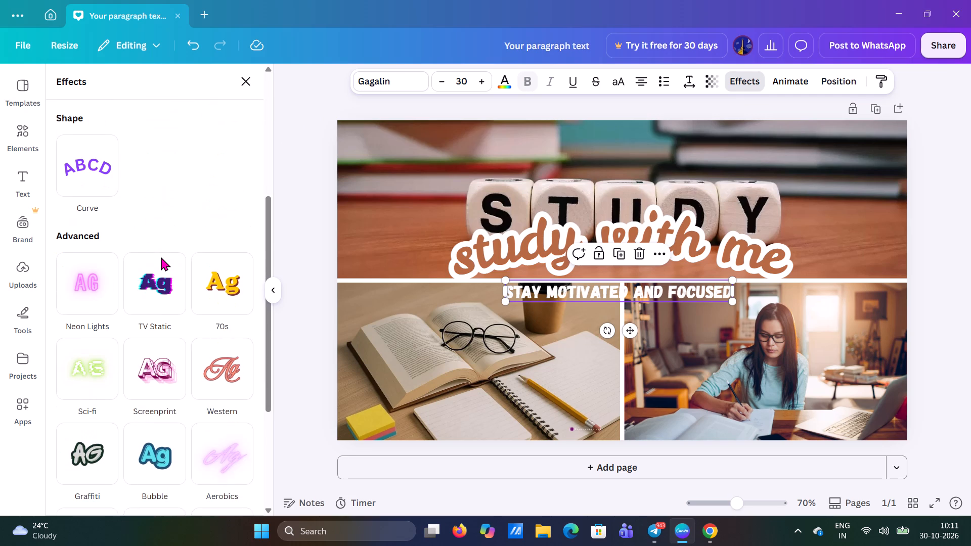
{"action": "scroll", "coordinate": [161, 249], "scroll_direction": "down", "scroll_amount": 1}
{"action": "scroll", "coordinate": [161, 249], "scroll_direction": "up", "scroll_amount": 2}
{"action": "scroll", "coordinate": [161, 249], "scroll_direction": "down", "scroll_amount": 4}
{"action": "scroll", "coordinate": [159, 251], "scroll_direction": "up", "scroll_amount": 4}
{"action": "scroll", "coordinate": [159, 251], "scroll_direction": "down", "scroll_amount": 1}
{"action": "scroll", "coordinate": [159, 251], "scroll_direction": "up", "scroll_amount": 1}
{"action": "scroll", "coordinate": [159, 251], "scroll_direction": "down", "scroll_amount": 1}
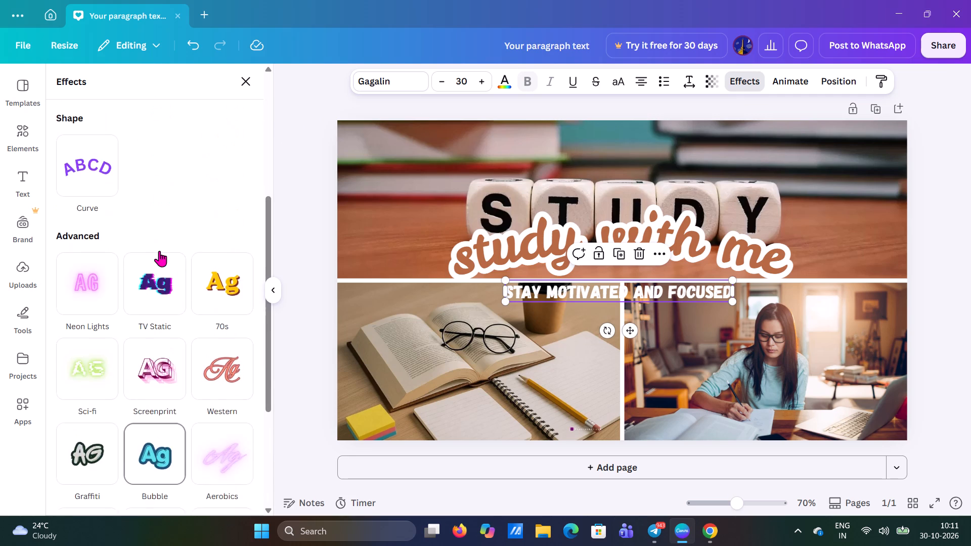
{"action": "scroll", "coordinate": [159, 251], "scroll_direction": "up", "scroll_amount": 1}
{"action": "scroll", "coordinate": [159, 251], "scroll_direction": "down", "scroll_amount": 1}
{"action": "scroll", "coordinate": [159, 251], "scroll_direction": "up", "scroll_amount": 14}
{"action": "scroll", "coordinate": [159, 251], "scroll_direction": "down", "scroll_amount": 1}
{"action": "scroll", "coordinate": [159, 251], "scroll_direction": "up", "scroll_amount": 1}
{"action": "scroll", "coordinate": [159, 251], "scroll_direction": "down", "scroll_amount": 1}
{"action": "scroll", "coordinate": [159, 251], "scroll_direction": "up", "scroll_amount": 1}
{"action": "scroll", "coordinate": [159, 251], "scroll_direction": "down", "scroll_amount": 4}
{"action": "scroll", "coordinate": [159, 251], "scroll_direction": "up", "scroll_amount": 2}
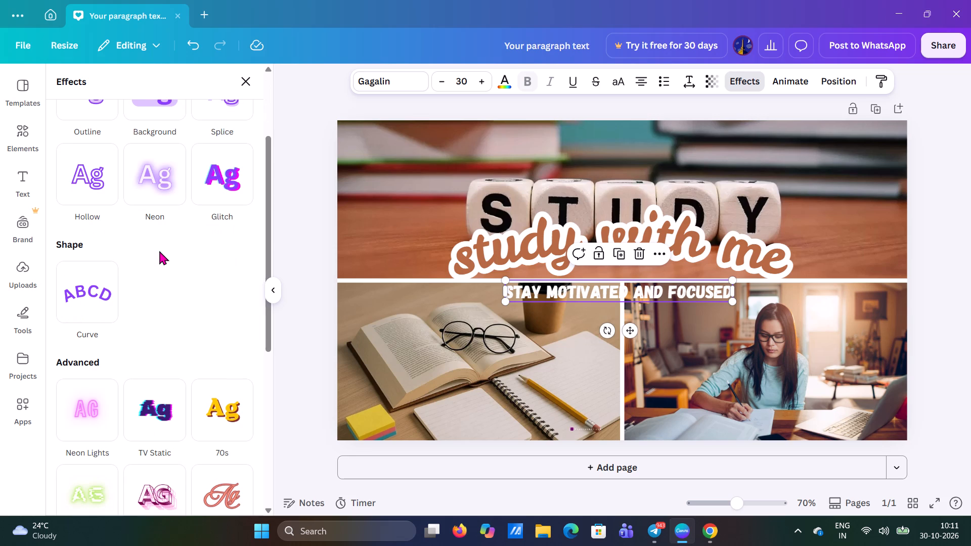
{"action": "right_click", "coordinate": [159, 251]}
{"action": "scroll", "coordinate": [159, 251], "scroll_direction": "up", "scroll_amount": 2}
{"action": "left_click", "coordinate": [161, 191]}
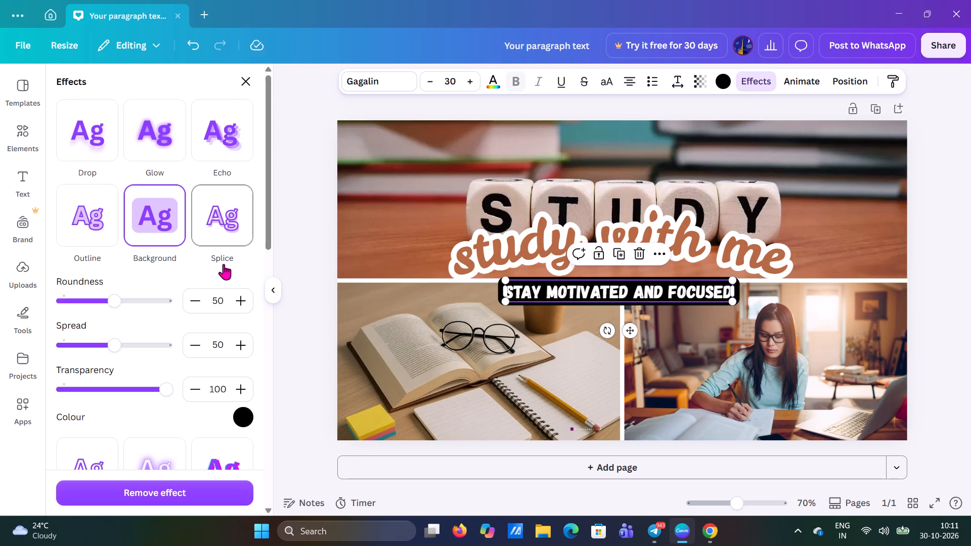
Set the subheading's Background effect colour to the design's greyorange #b66a44 and darken it to #A35E3B.
{"action": "left_click", "coordinate": [241, 408]}
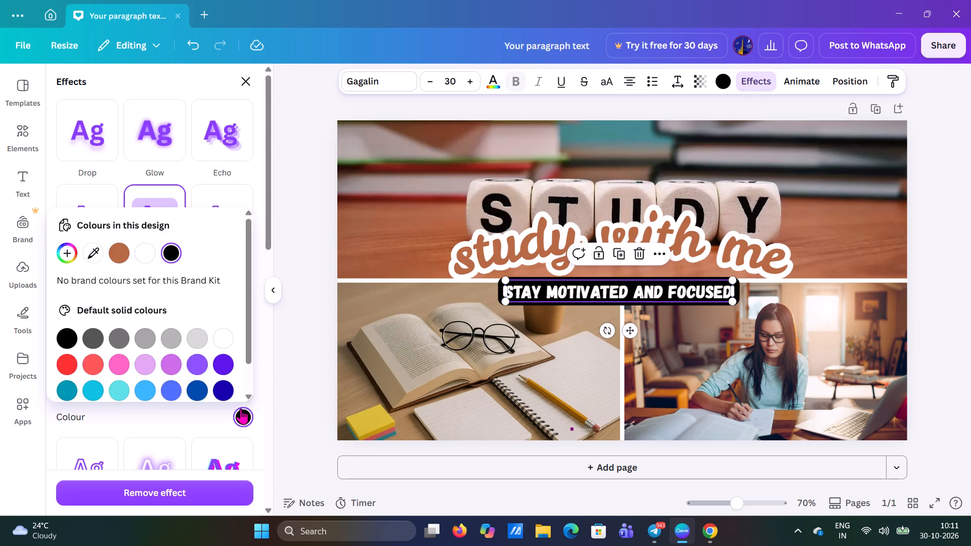
{"action": "scroll", "coordinate": [169, 370], "scroll_direction": "down", "scroll_amount": 1}
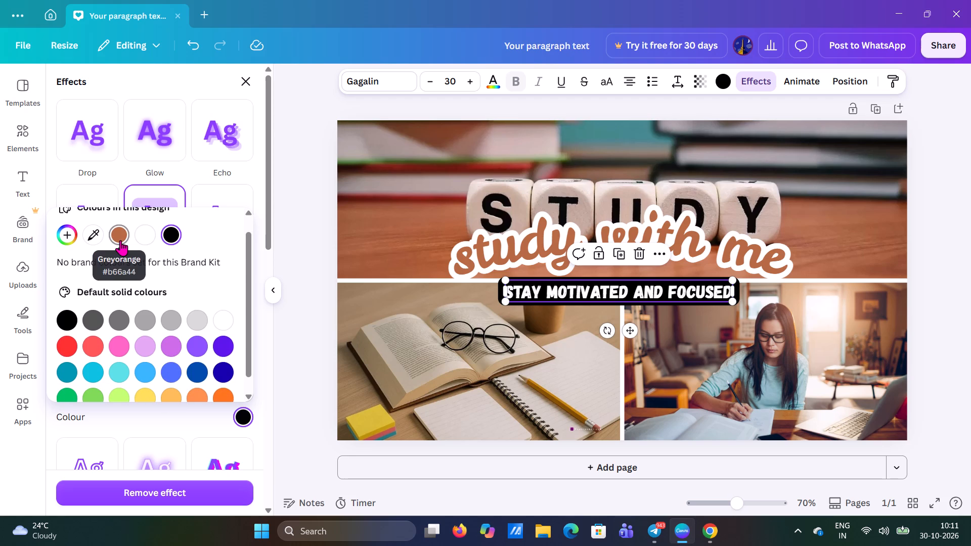
{"action": "left_click", "coordinate": [120, 240]}
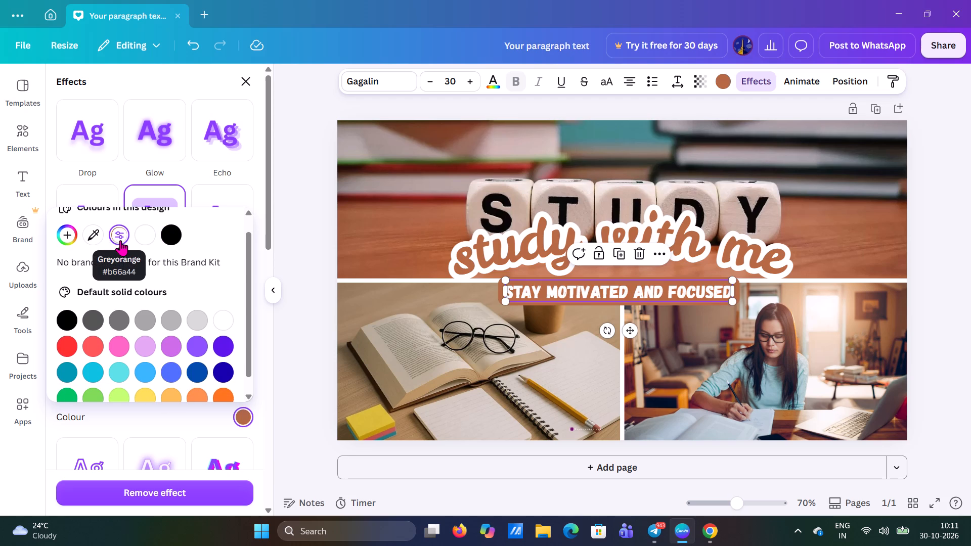
{"action": "scroll", "coordinate": [143, 325], "scroll_direction": "down", "scroll_amount": 2}
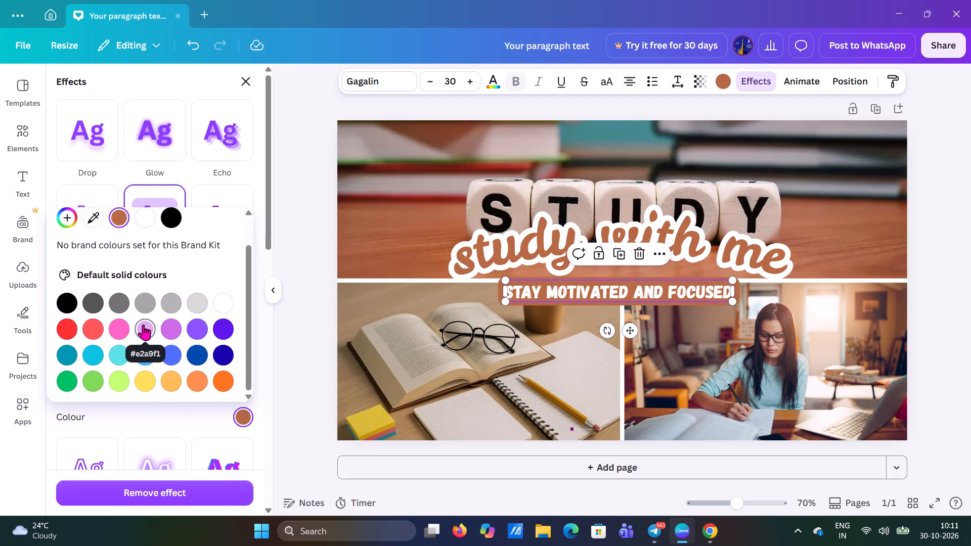
{"action": "scroll", "coordinate": [141, 376], "scroll_direction": "up", "scroll_amount": 1}
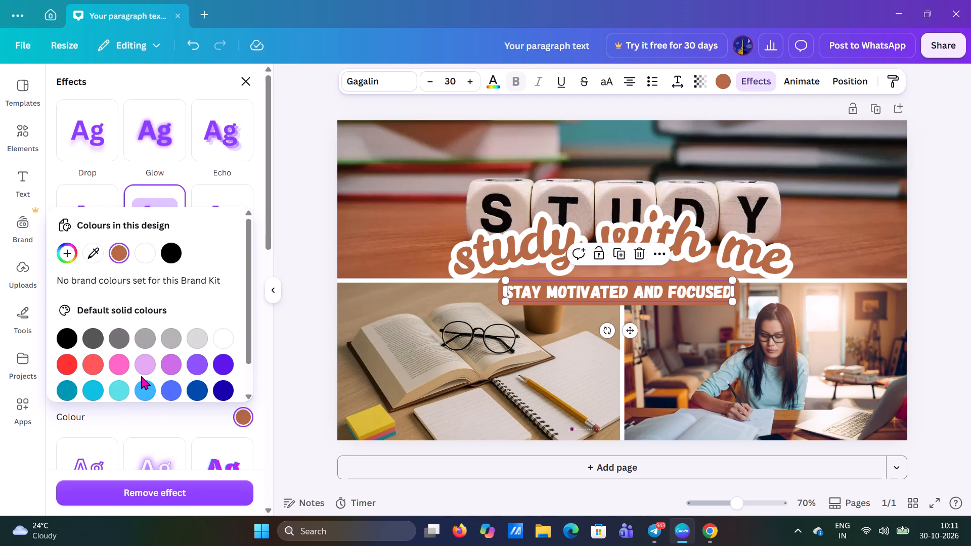
{"action": "left_click", "coordinate": [71, 251]}
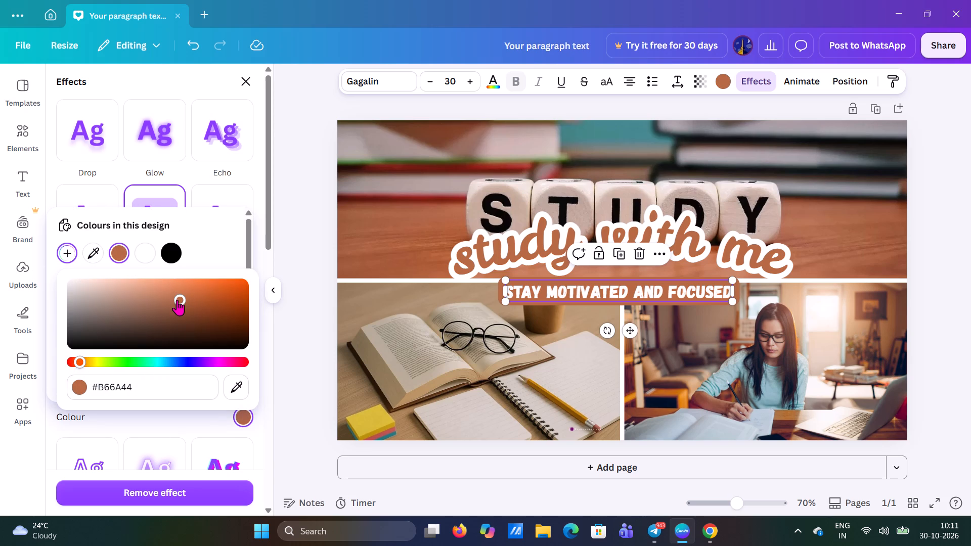
{"action": "scroll", "coordinate": [167, 301], "scroll_direction": "right", "scroll_amount": 2}
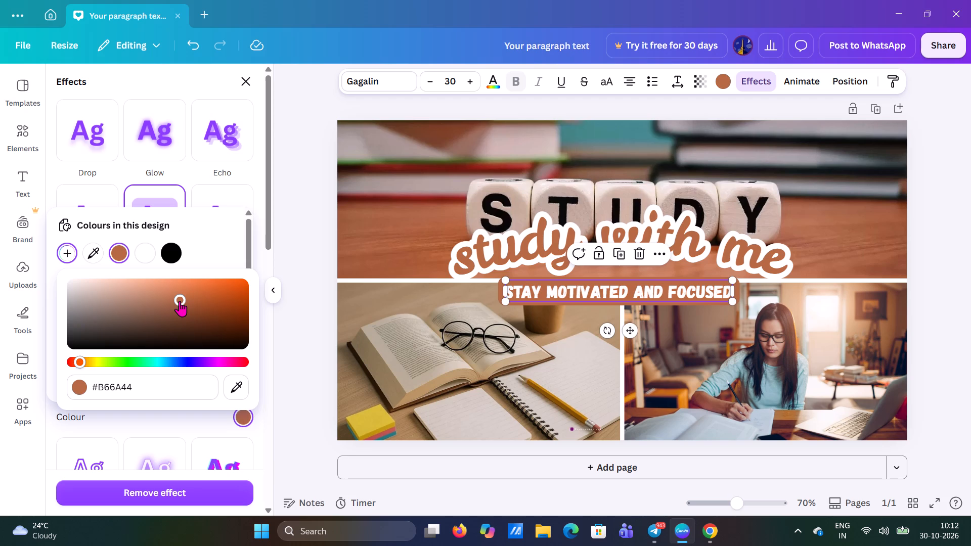
{"action": "scroll", "coordinate": [180, 301], "scroll_direction": "right", "scroll_amount": 1}
{"action": "left_click", "coordinate": [180, 301]}
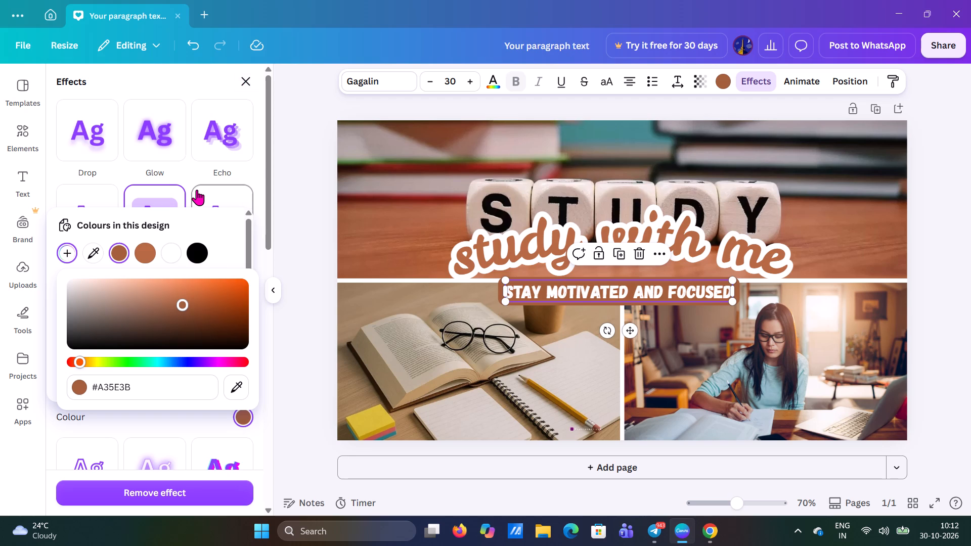
Apply the Curve shape to the "stay Motivated and Focused" subheading and set its curve to 11.
{"action": "left_click", "coordinate": [402, 209]}
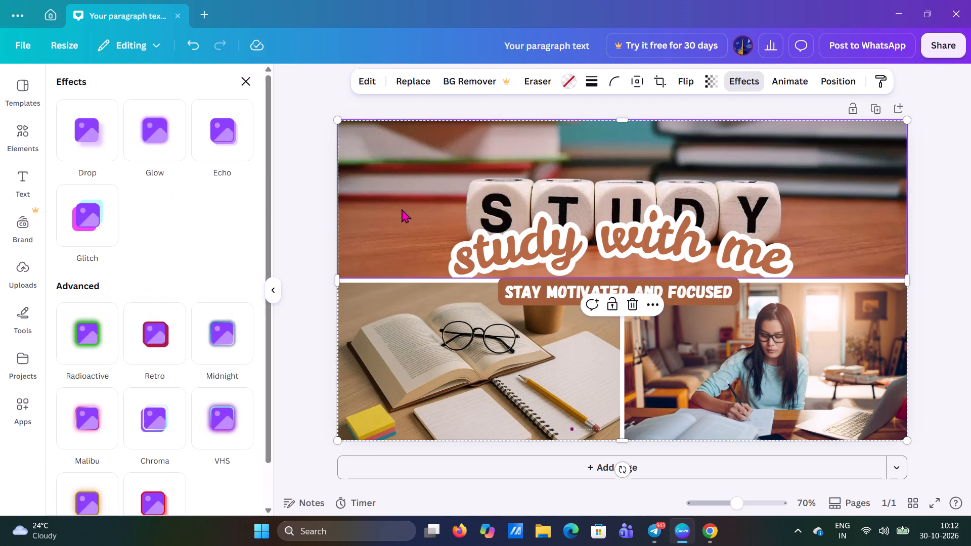
{"action": "left_click", "coordinate": [539, 290]}
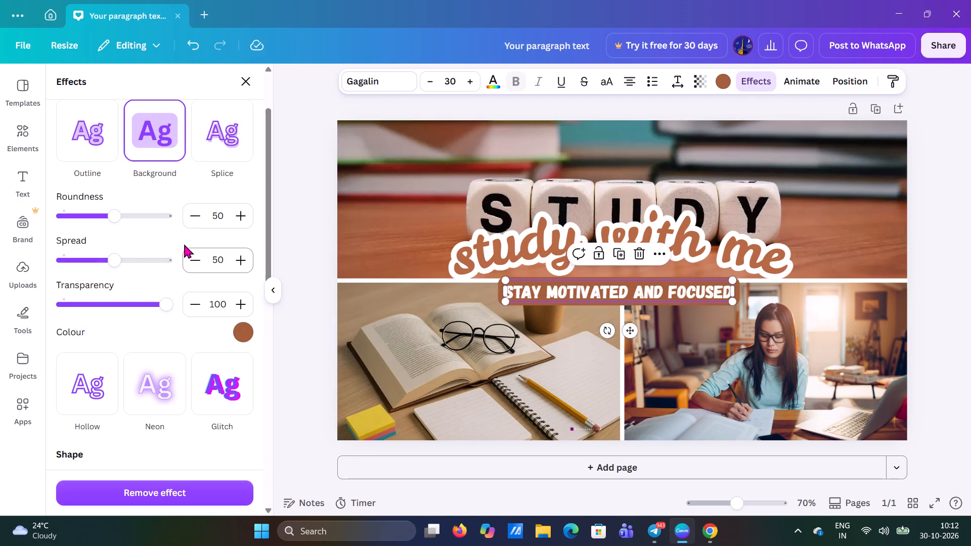
{"action": "scroll", "coordinate": [184, 244], "scroll_direction": "down", "scroll_amount": 3}
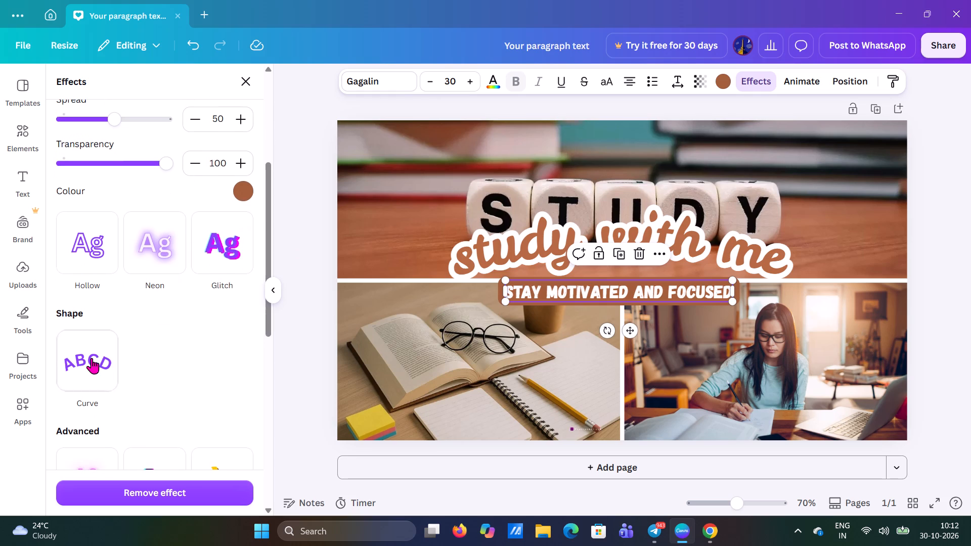
{"action": "left_click", "coordinate": [98, 353]}
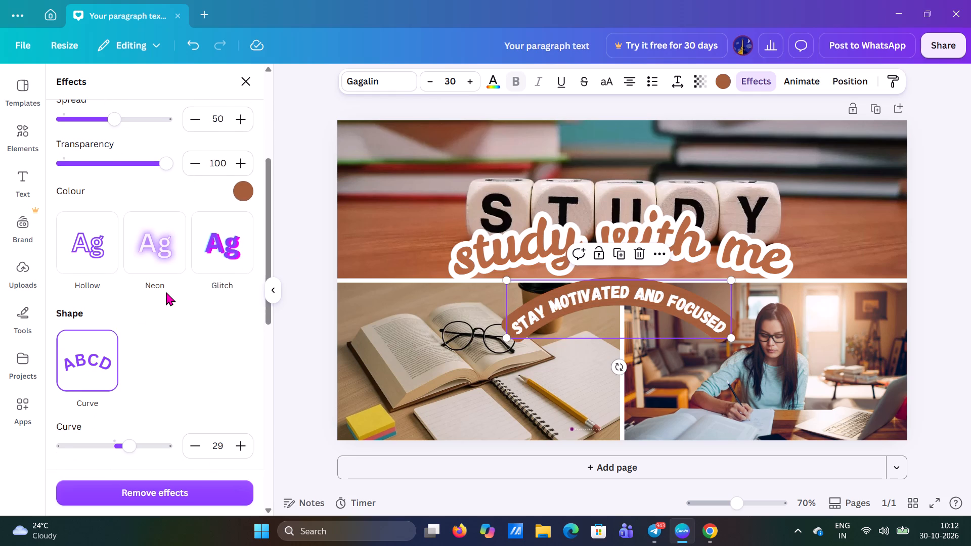
{"action": "scroll", "coordinate": [166, 292], "scroll_direction": "up", "scroll_amount": 1}
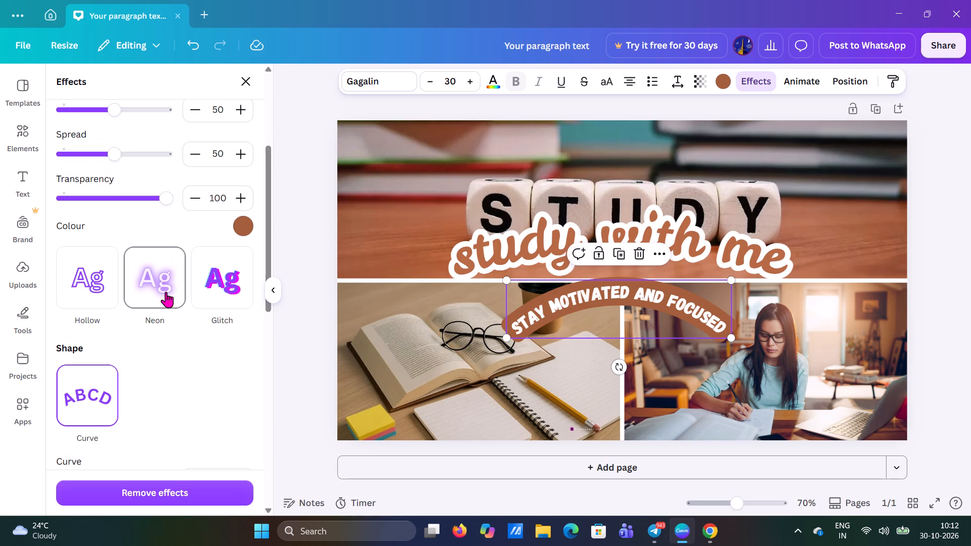
{"action": "scroll", "coordinate": [166, 292], "scroll_direction": "down", "scroll_amount": 1}
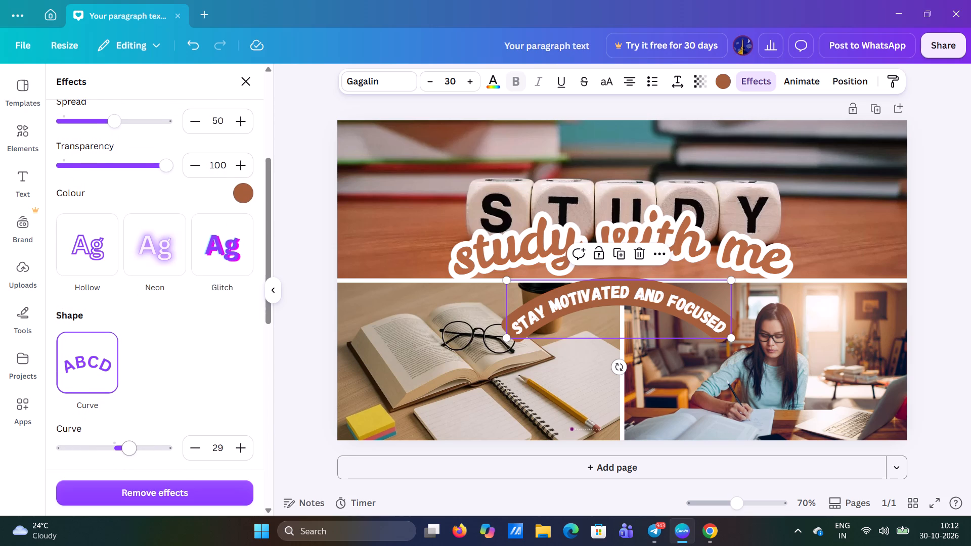
{"action": "triple_click", "coordinate": [194, 451]}
{"action": "triple_click", "coordinate": [194, 451]}
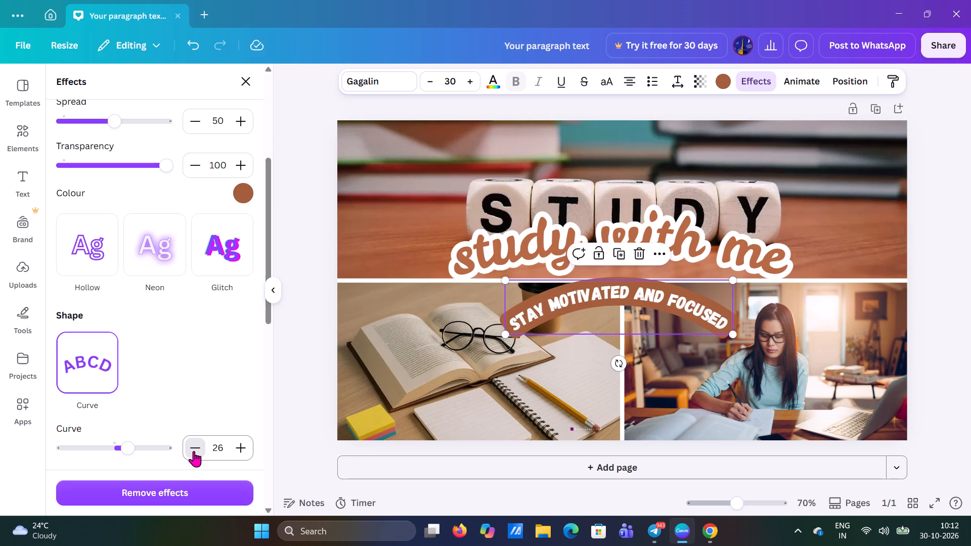
{"action": "triple_click", "coordinate": [194, 451]}
{"action": "triple_click", "coordinate": [194, 451]}
{"action": "double_click", "coordinate": [194, 451]}
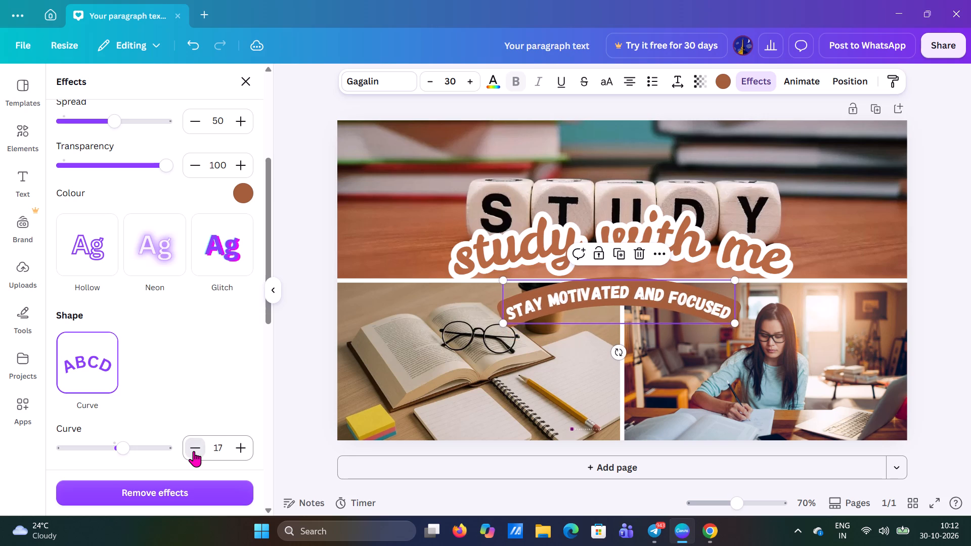
{"action": "triple_click", "coordinate": [194, 451]}
{"action": "left_click", "coordinate": [194, 451]}
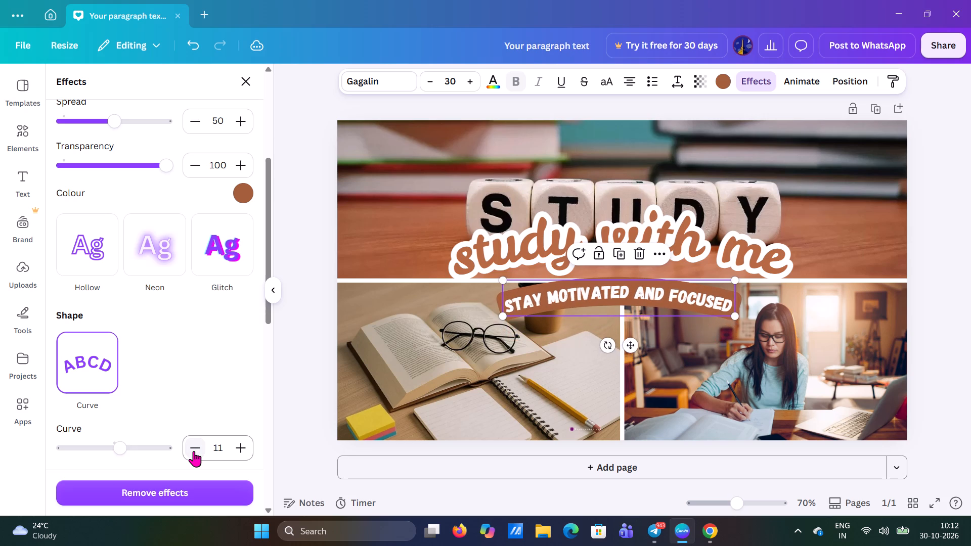
Search the photo elements for "doodle" and browse the results for a decoration that suits the study page.
{"action": "left_click", "coordinate": [27, 144]}
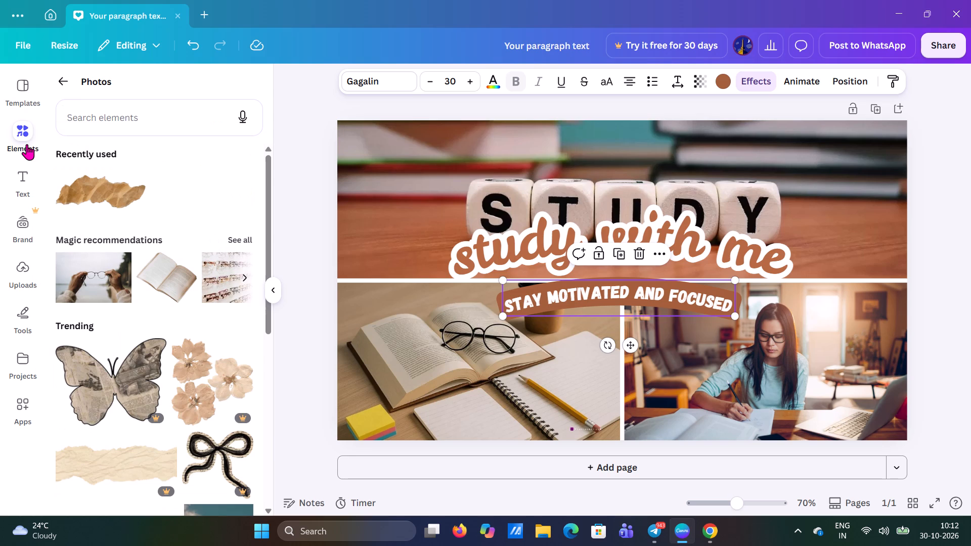
{"action": "left_click", "coordinate": [154, 127]}
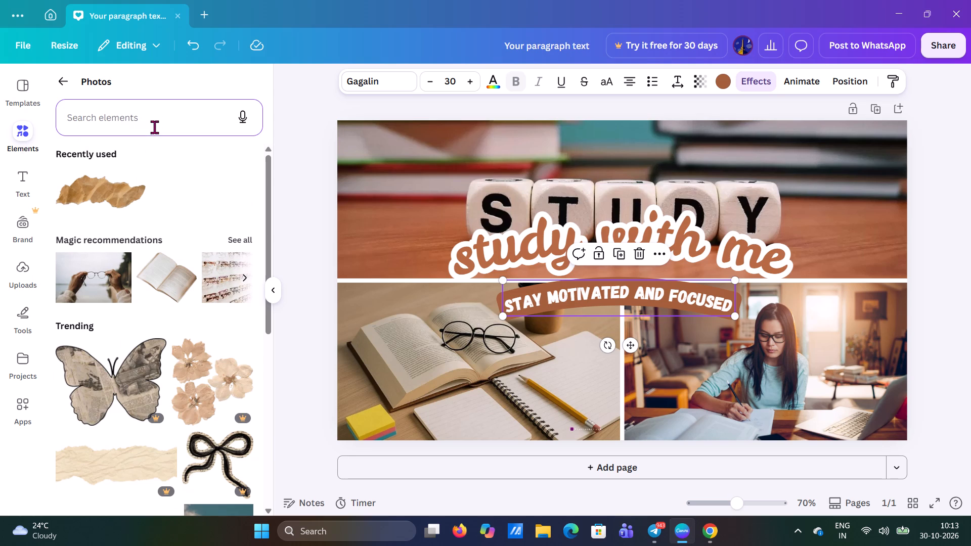
{"action": "left_click", "coordinate": [157, 121]}
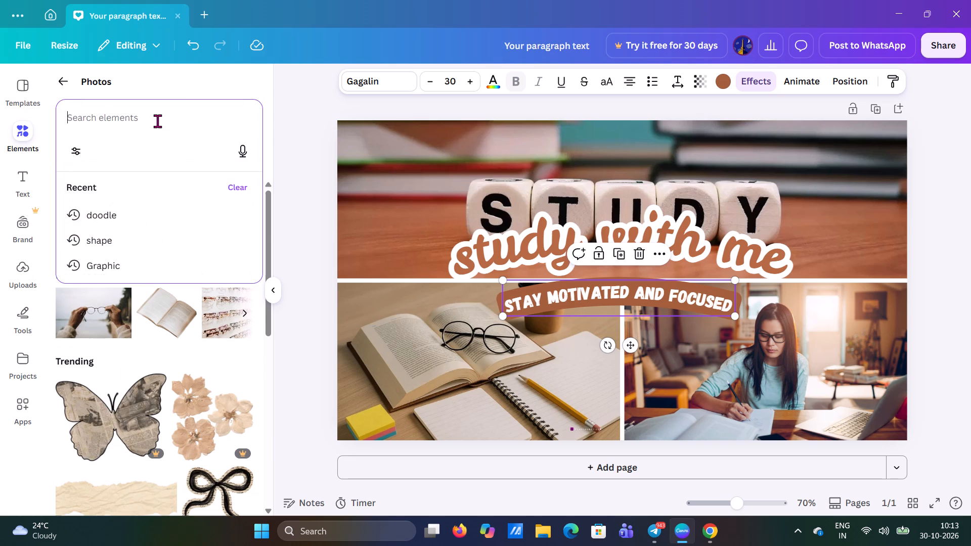
{"action": "left_click", "coordinate": [127, 216]}
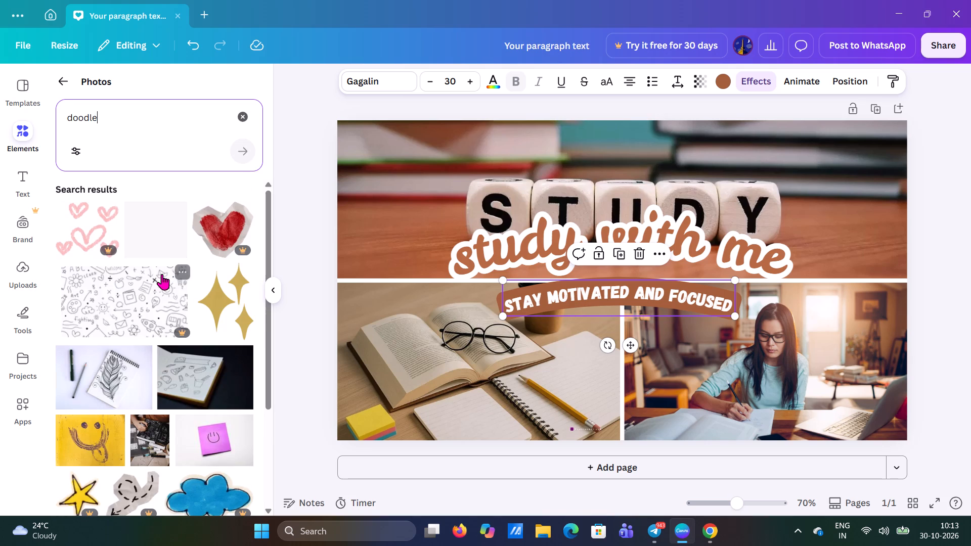
{"action": "scroll", "coordinate": [162, 274], "scroll_direction": "down", "scroll_amount": 5}
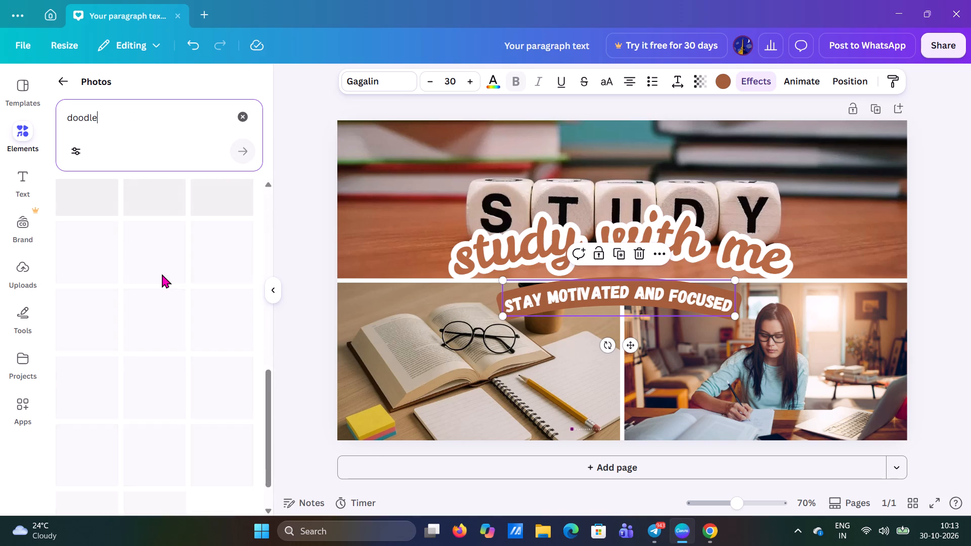
{"action": "scroll", "coordinate": [162, 274], "scroll_direction": "right", "scroll_amount": 1}
{"action": "scroll", "coordinate": [162, 274], "scroll_direction": "up", "scroll_amount": 1}
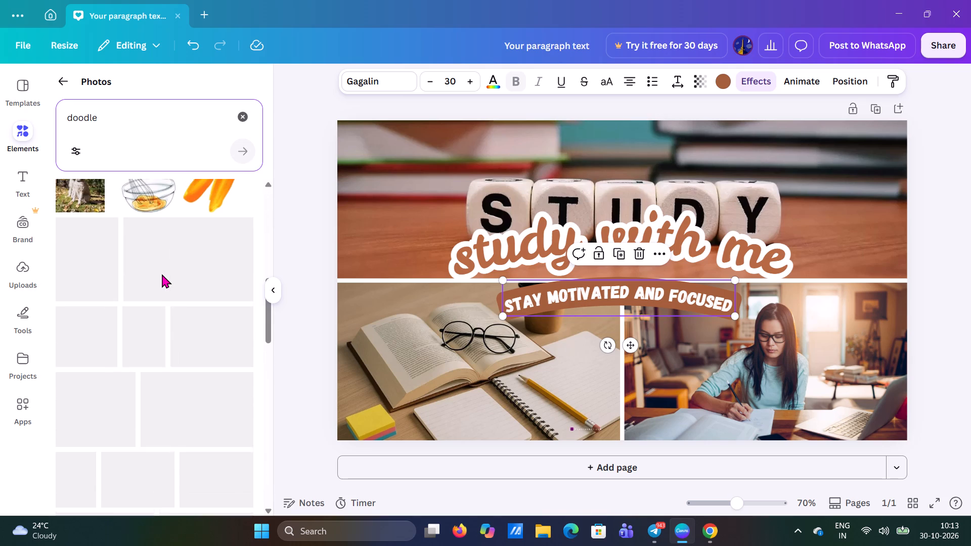
{"action": "scroll", "coordinate": [162, 274], "scroll_direction": "up", "scroll_amount": 2}
{"action": "scroll", "coordinate": [162, 274], "scroll_direction": "down", "scroll_amount": 1}
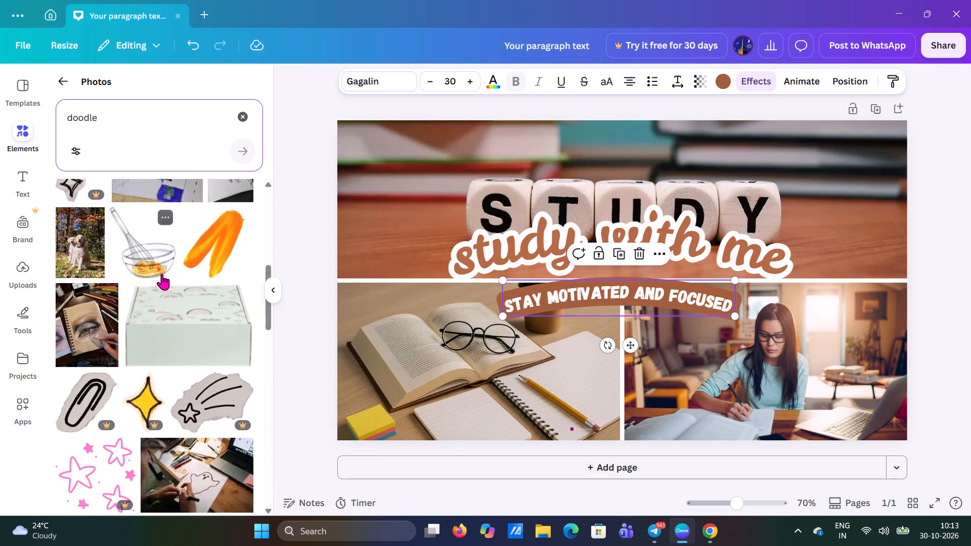
{"action": "scroll", "coordinate": [162, 274], "scroll_direction": "down", "scroll_amount": 4}
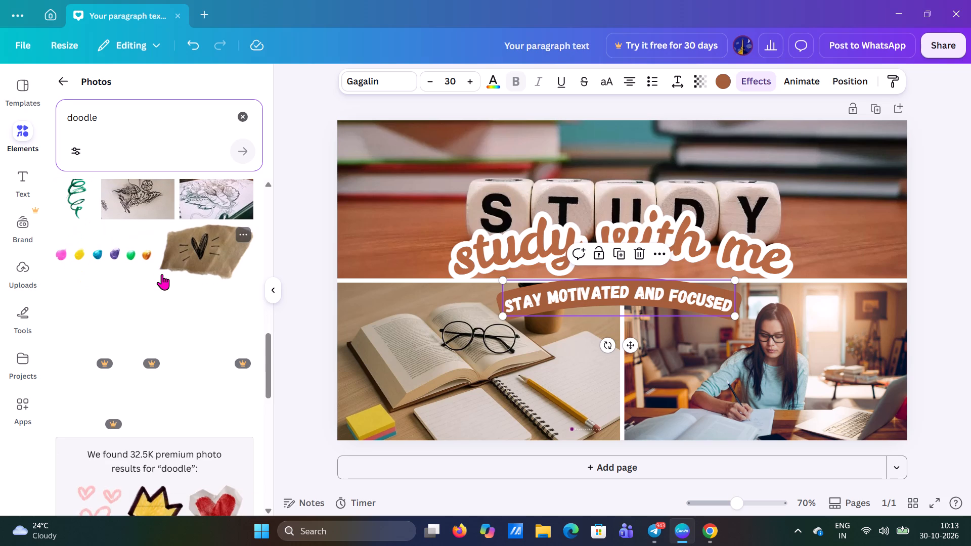
{"action": "scroll", "coordinate": [163, 270], "scroll_direction": "down", "scroll_amount": 3}
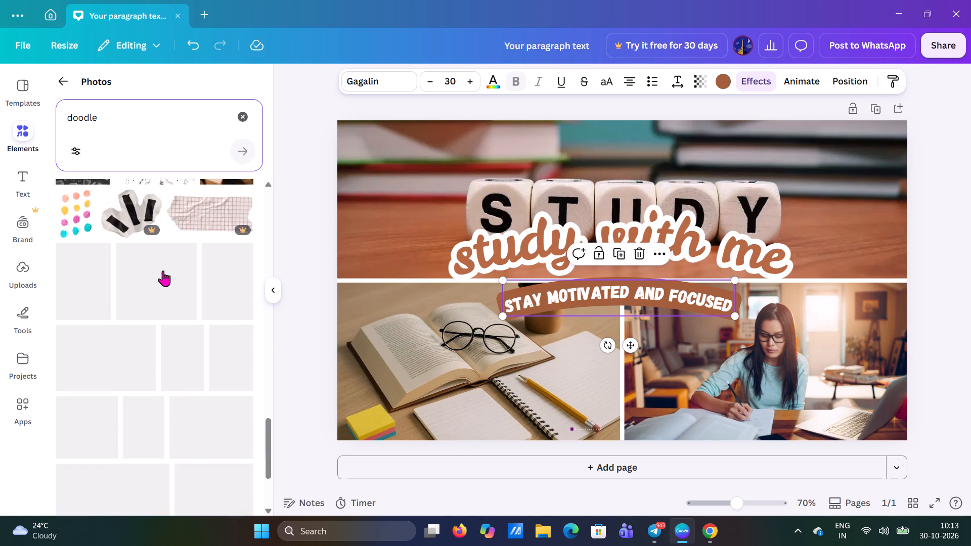
{"action": "scroll", "coordinate": [163, 270], "scroll_direction": "down", "scroll_amount": 1}
{"action": "scroll", "coordinate": [163, 270], "scroll_direction": "up", "scroll_amount": 1}
{"action": "scroll", "coordinate": [163, 270], "scroll_direction": "down", "scroll_amount": 1}
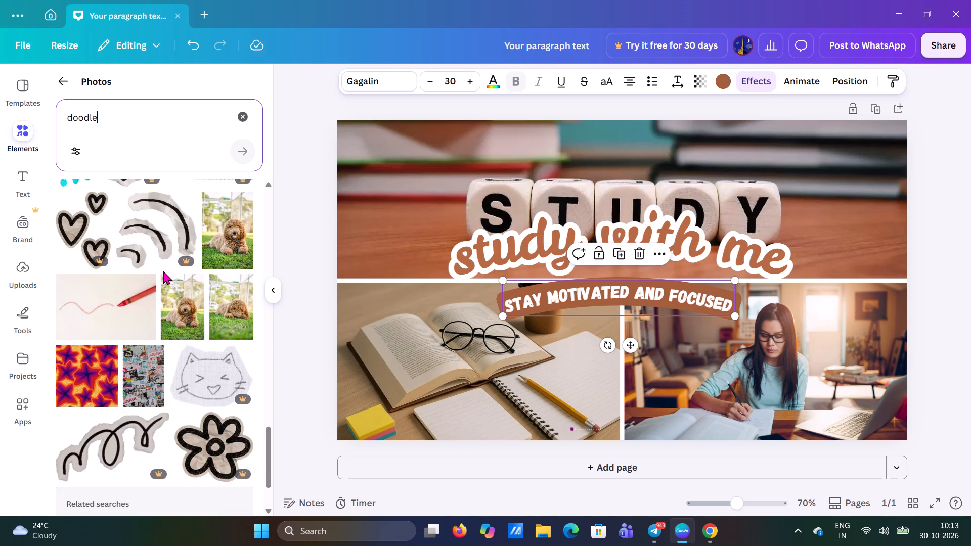
{"action": "scroll", "coordinate": [163, 270], "scroll_direction": "down", "scroll_amount": 1}
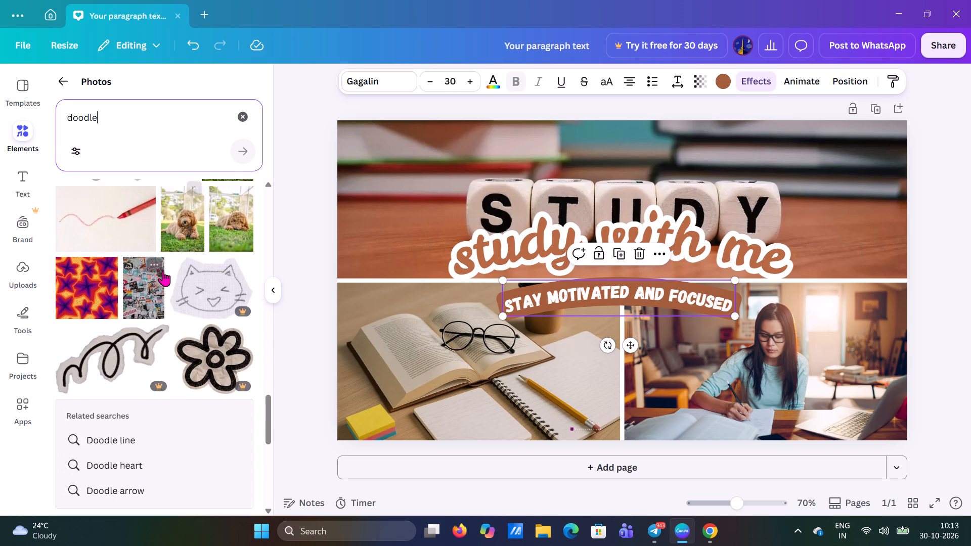
{"action": "scroll", "coordinate": [163, 270], "scroll_direction": "down", "scroll_amount": 1}
{"action": "scroll", "coordinate": [163, 270], "scroll_direction": "right", "scroll_amount": 1}
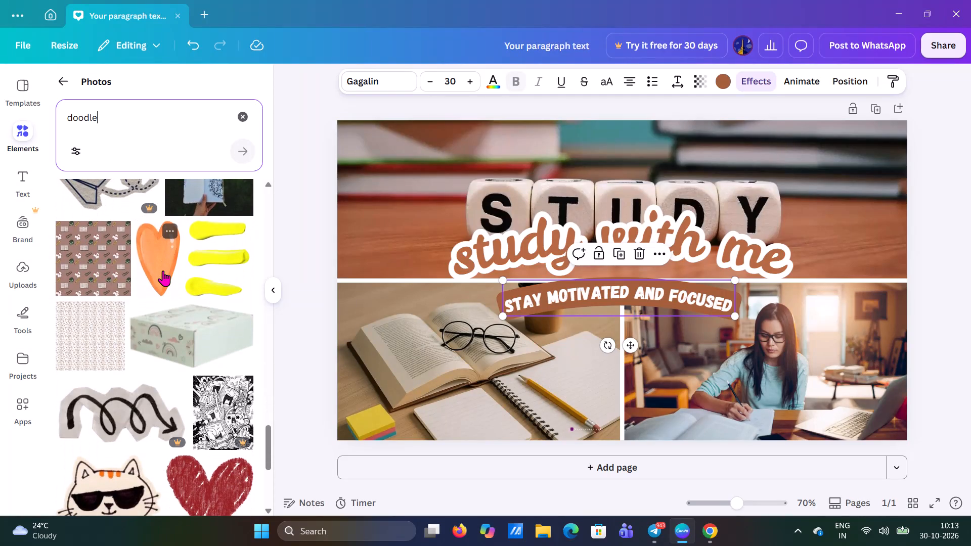
{"action": "scroll", "coordinate": [163, 270], "scroll_direction": "right", "scroll_amount": 1}
{"action": "scroll", "coordinate": [170, 259], "scroll_direction": "up", "scroll_amount": 1}
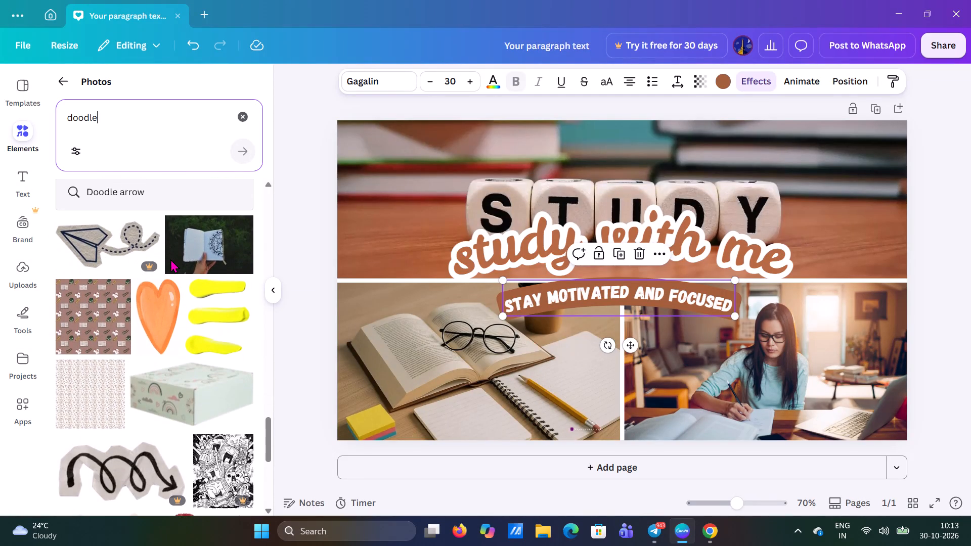
{"action": "scroll", "coordinate": [170, 259], "scroll_direction": "up", "scroll_amount": 1}
{"action": "scroll", "coordinate": [170, 259], "scroll_direction": "down", "scroll_amount": 2}
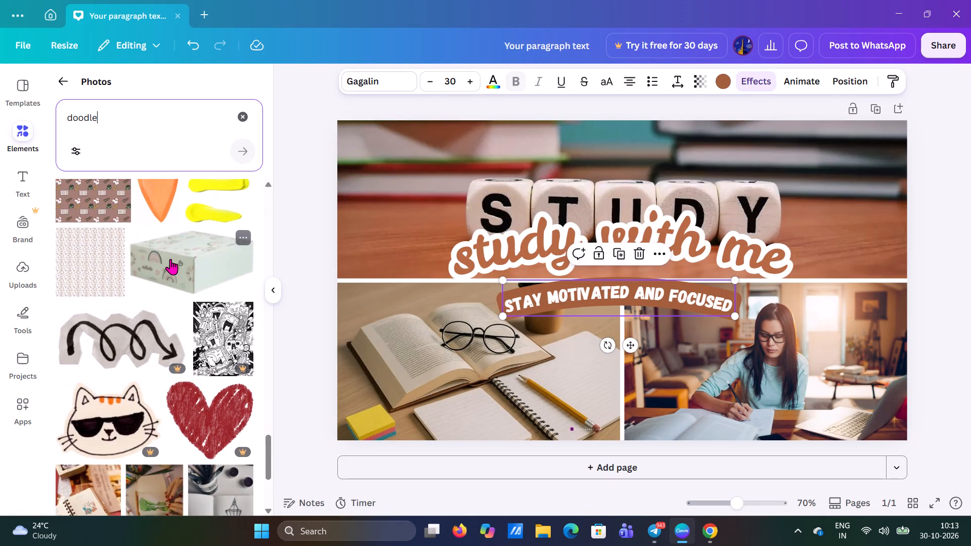
{"action": "scroll", "coordinate": [170, 259], "scroll_direction": "up", "scroll_amount": 1}
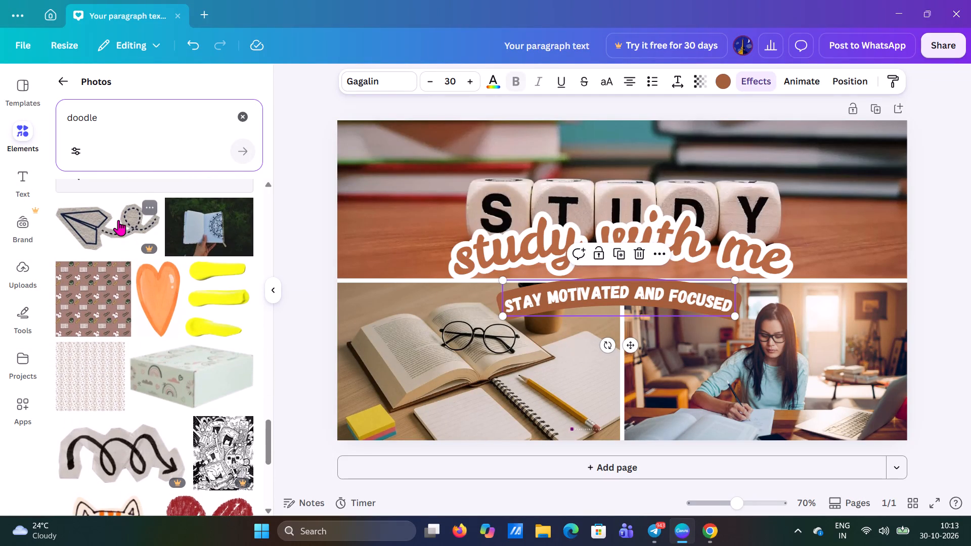
{"action": "scroll", "coordinate": [165, 310], "scroll_direction": "down", "scroll_amount": 1}
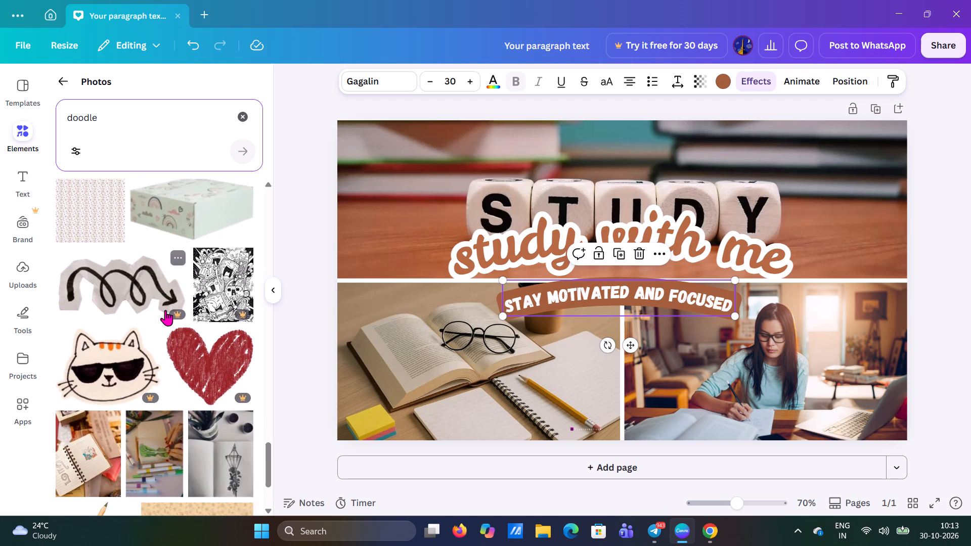
{"action": "scroll", "coordinate": [165, 310], "scroll_direction": "down", "scroll_amount": 1}
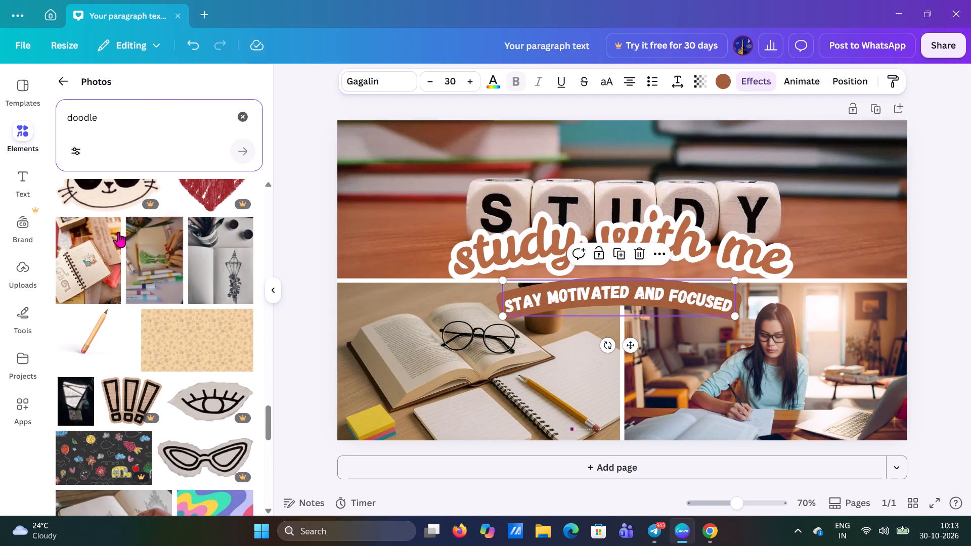
Replace the element search with "study" and browse the resulting photos.
{"action": "left_click", "coordinate": [241, 120]}
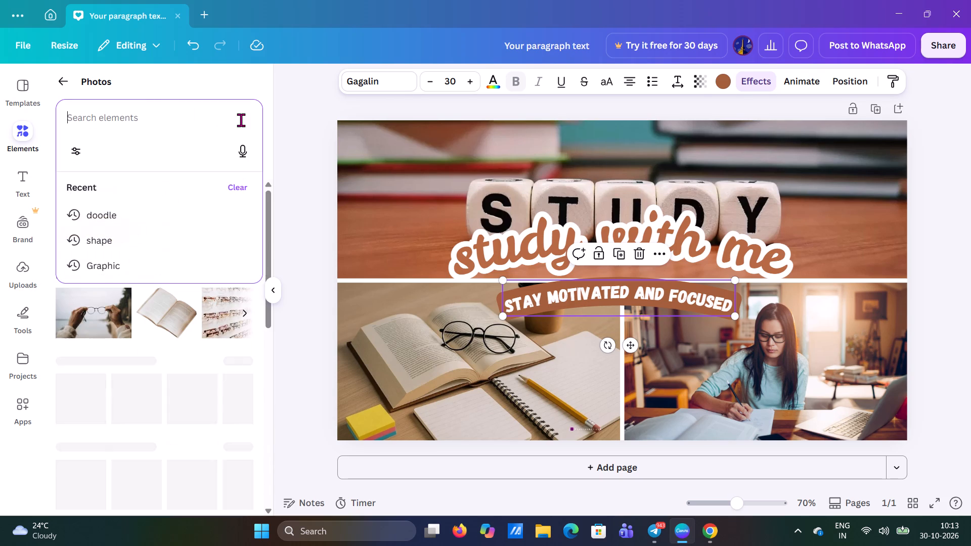
{"action": "key", "text": "s"}
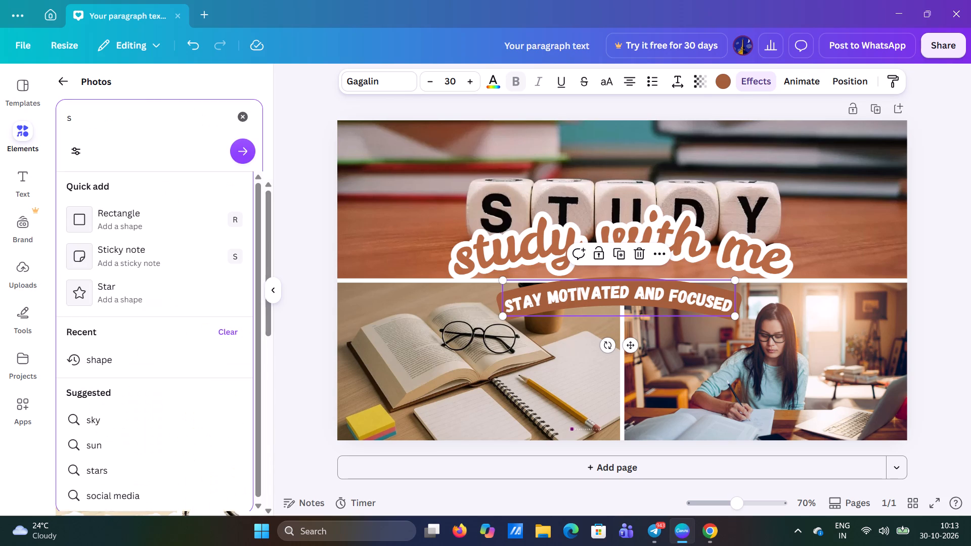
{"action": "type", "text": "tu"}
{"action": "key", "text": "d"}
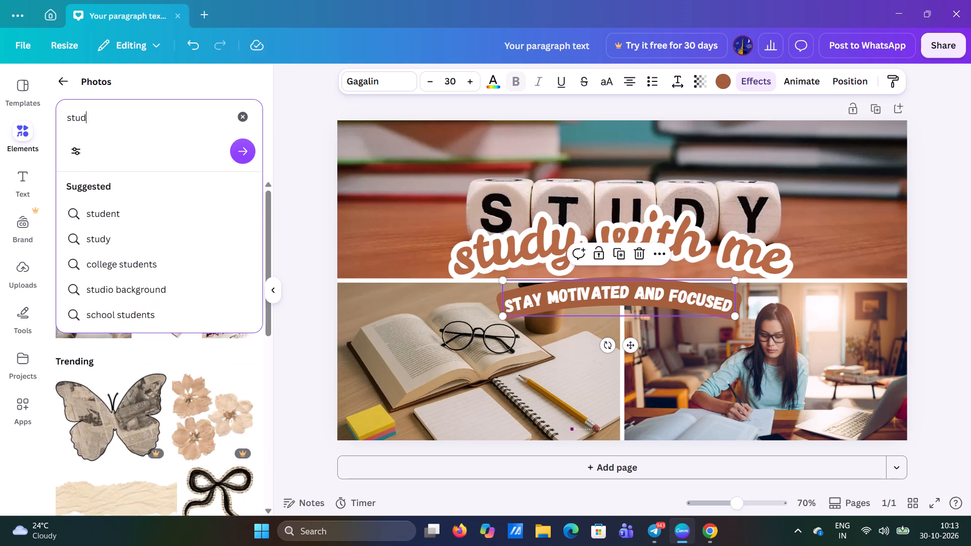
{"action": "key", "text": "y"}
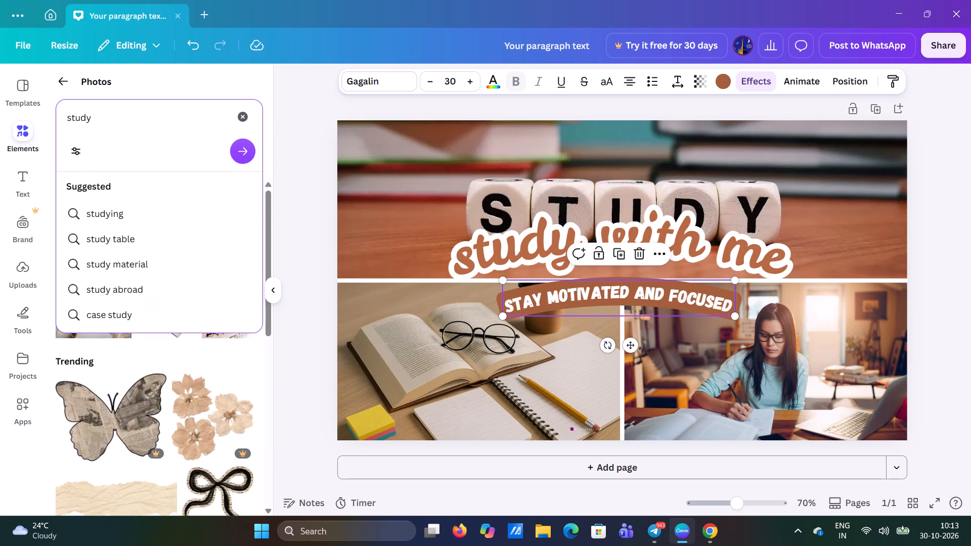
{"action": "left_click", "coordinate": [243, 154]}
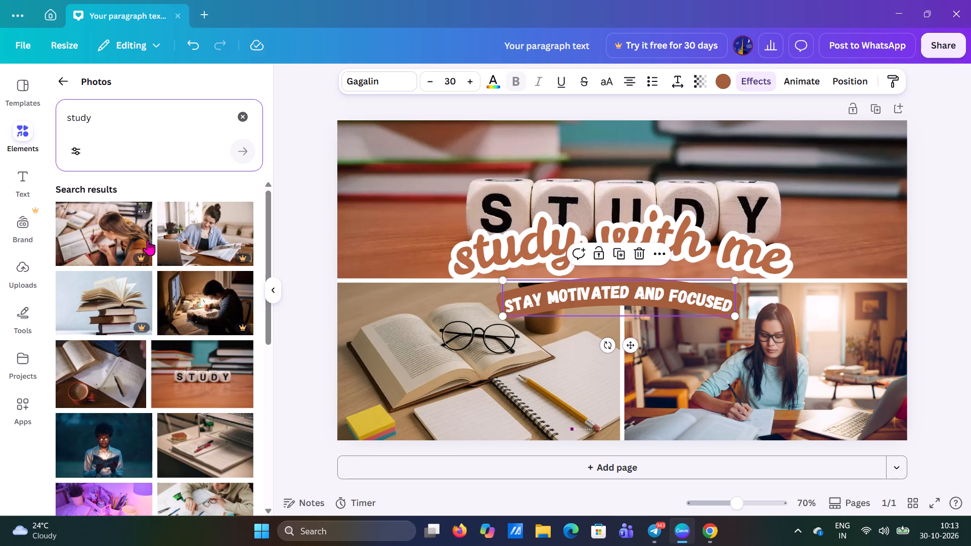
{"action": "scroll", "coordinate": [148, 240], "scroll_direction": "down", "scroll_amount": 2}
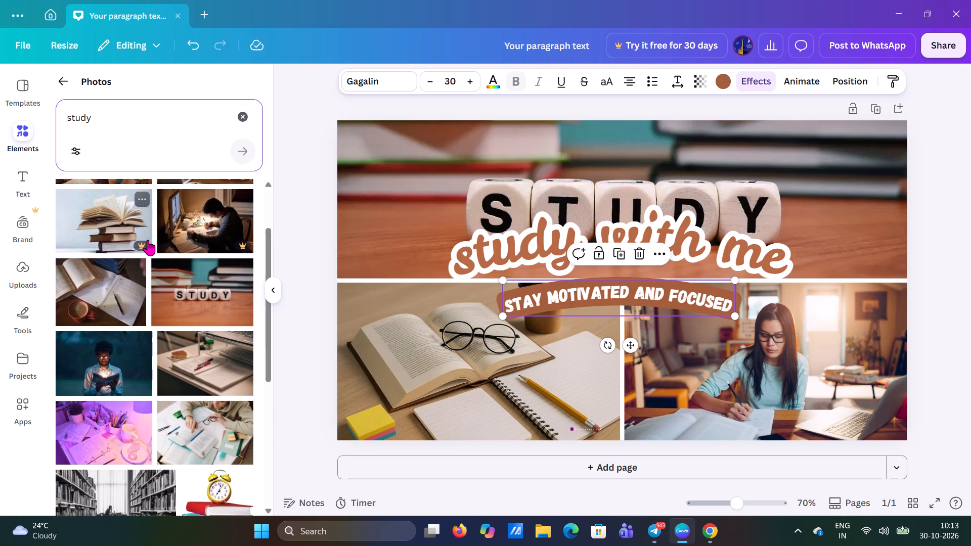
{"action": "scroll", "coordinate": [148, 240], "scroll_direction": "down", "scroll_amount": 2}
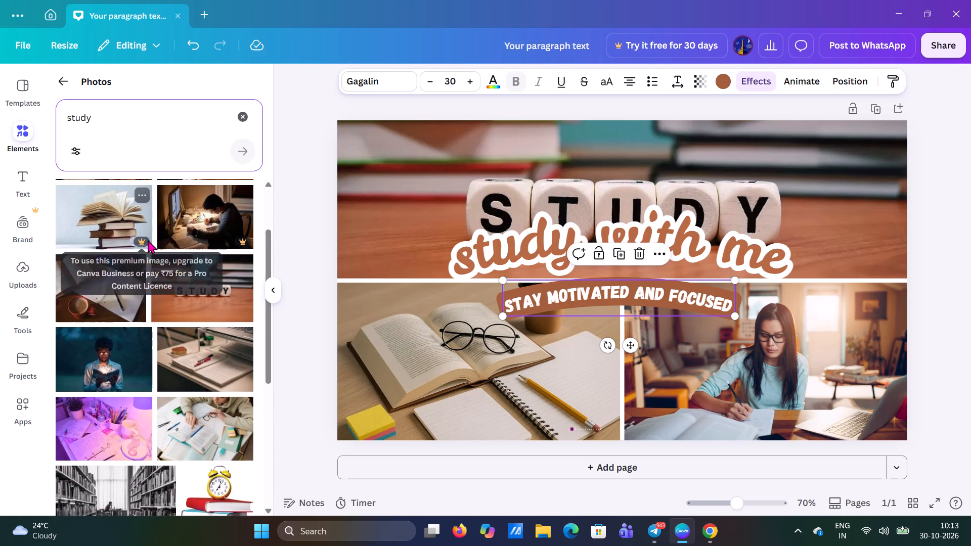
Extend the photo element search to "study doodle" and browse the results for a suitable decoration.
{"action": "left_click", "coordinate": [210, 112]}
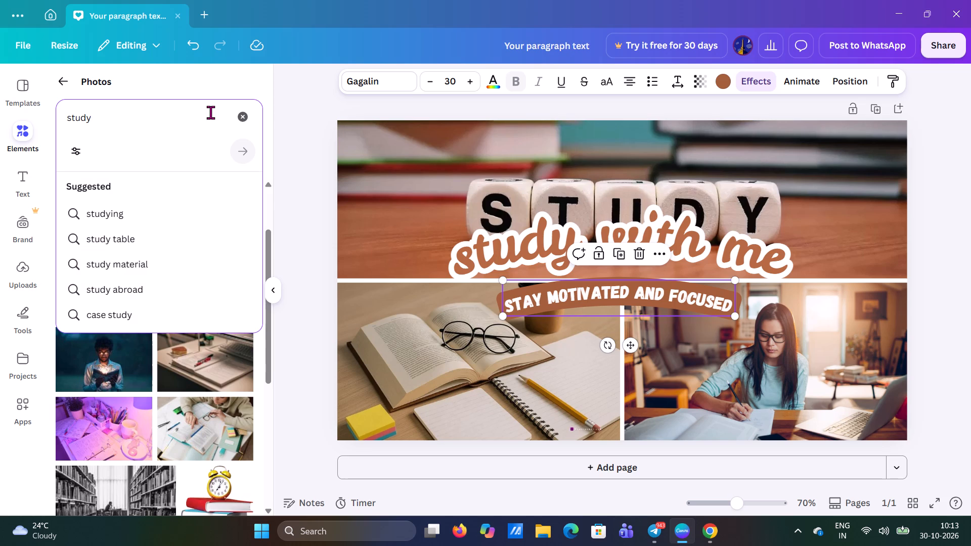
{"action": "key", "text": "space"}
{"action": "type", "text": "doo"}
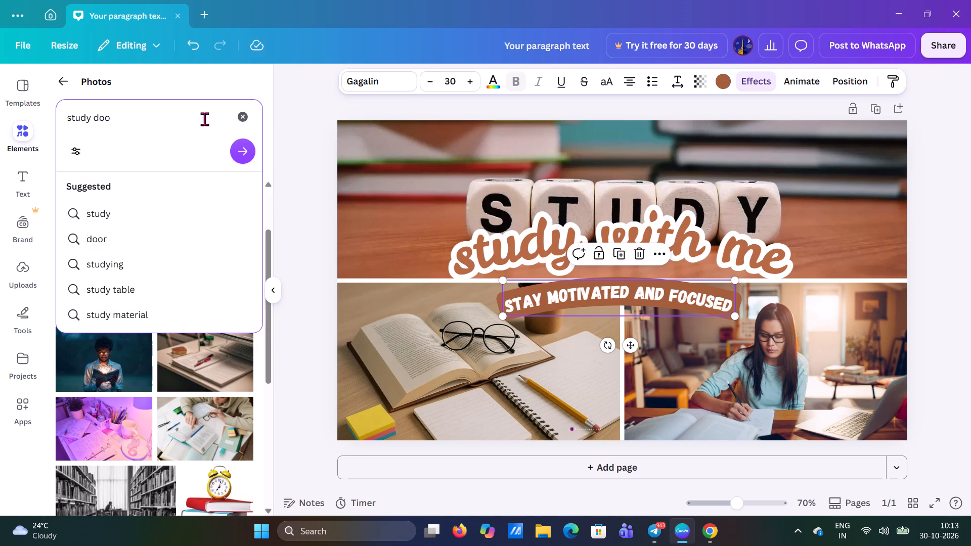
{"action": "type", "text": "dl"}
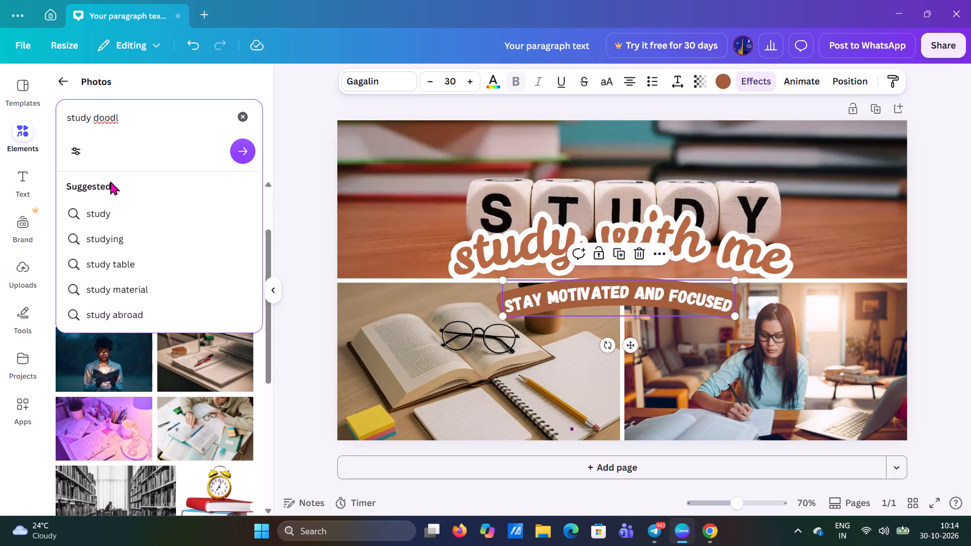
{"action": "key", "text": "e"}
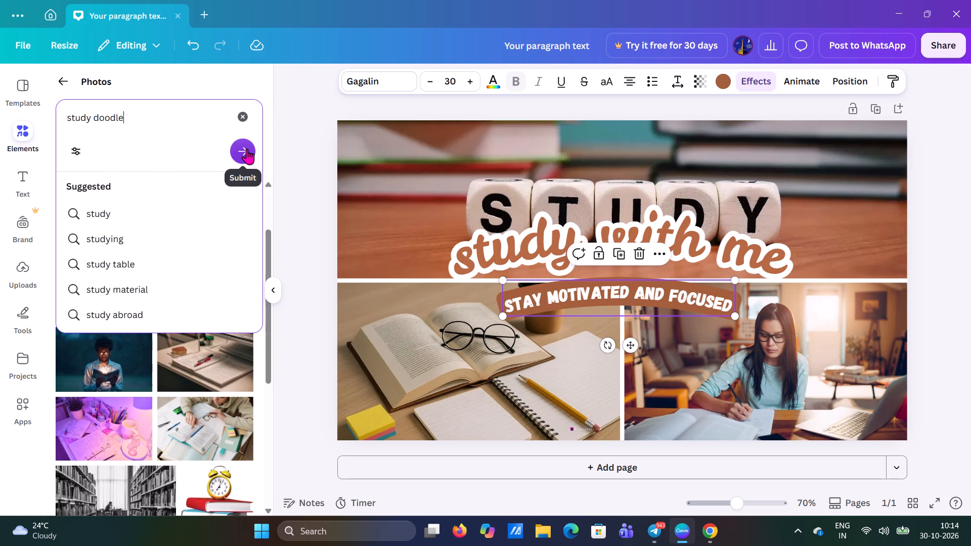
{"action": "left_click", "coordinate": [247, 149]}
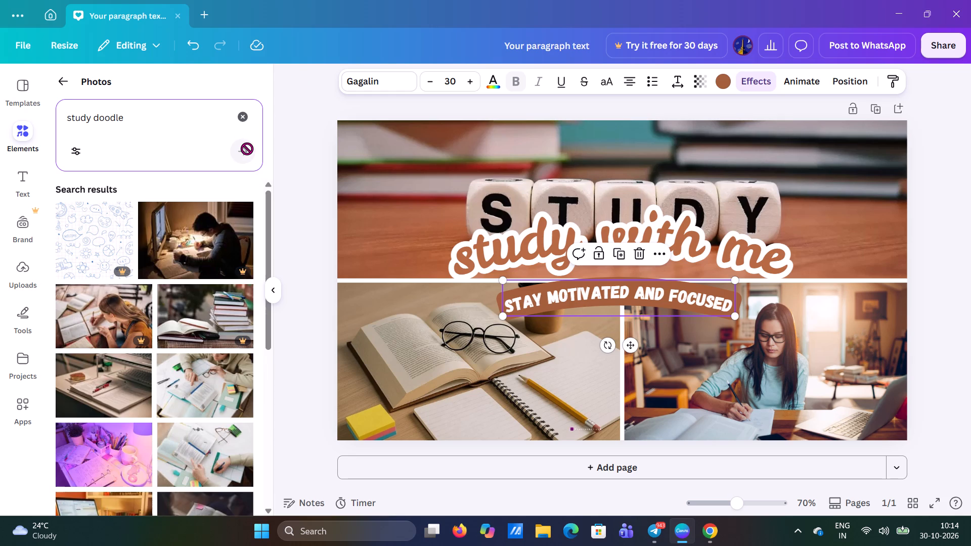
{"action": "scroll", "coordinate": [148, 178], "scroll_direction": "right", "scroll_amount": 4}
{"action": "scroll", "coordinate": [104, 356], "scroll_direction": "down", "scroll_amount": 2}
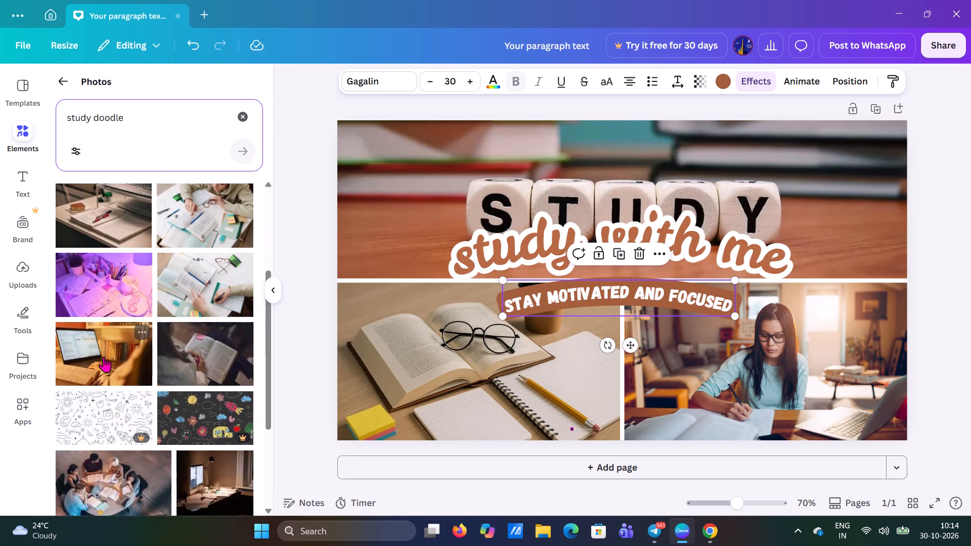
{"action": "scroll", "coordinate": [104, 356], "scroll_direction": "down", "scroll_amount": 2}
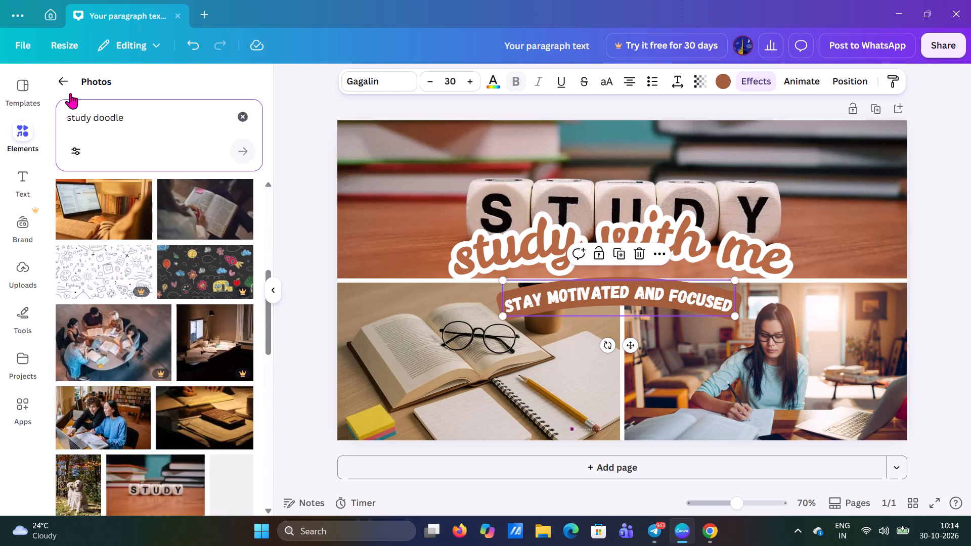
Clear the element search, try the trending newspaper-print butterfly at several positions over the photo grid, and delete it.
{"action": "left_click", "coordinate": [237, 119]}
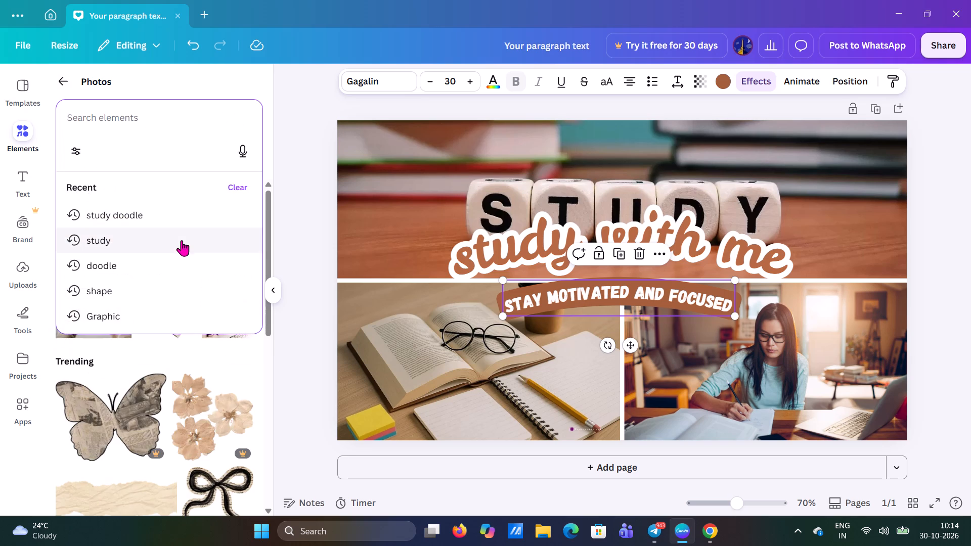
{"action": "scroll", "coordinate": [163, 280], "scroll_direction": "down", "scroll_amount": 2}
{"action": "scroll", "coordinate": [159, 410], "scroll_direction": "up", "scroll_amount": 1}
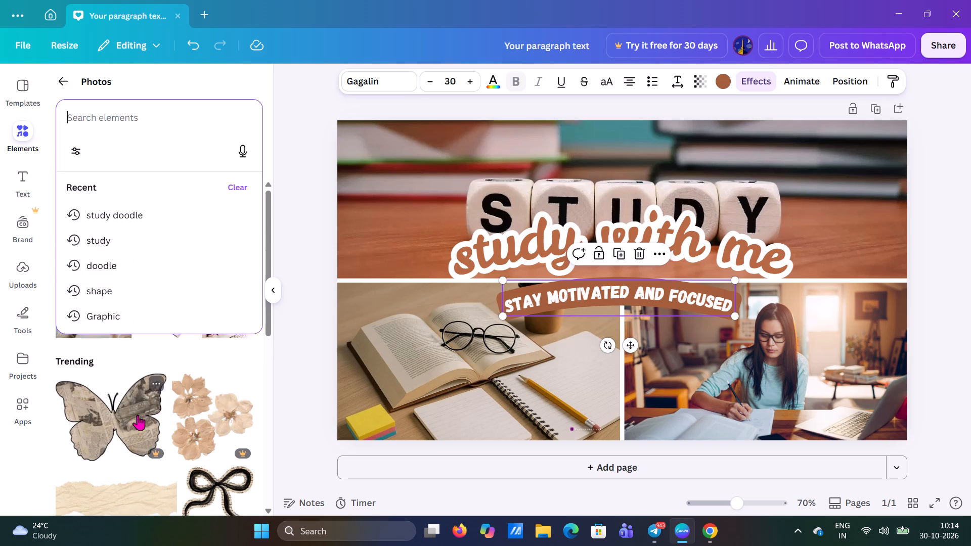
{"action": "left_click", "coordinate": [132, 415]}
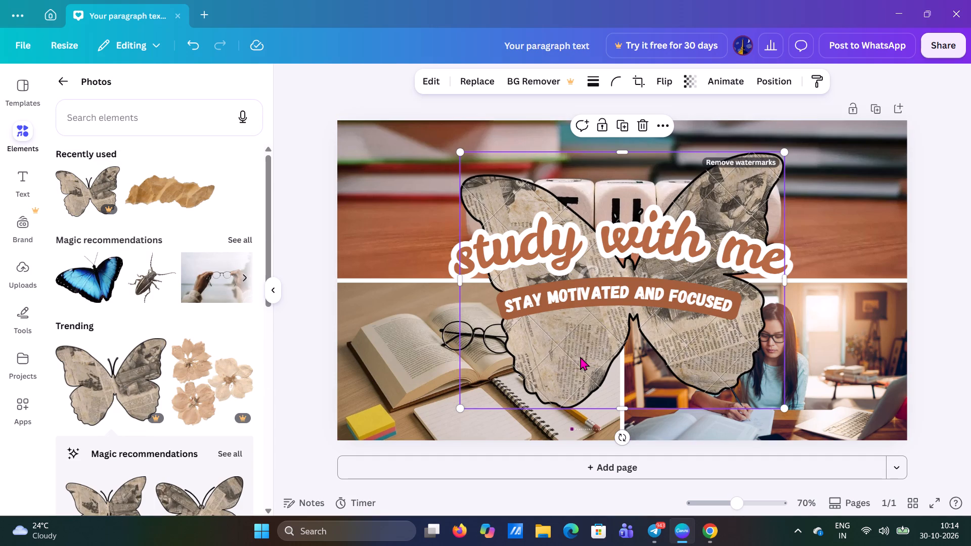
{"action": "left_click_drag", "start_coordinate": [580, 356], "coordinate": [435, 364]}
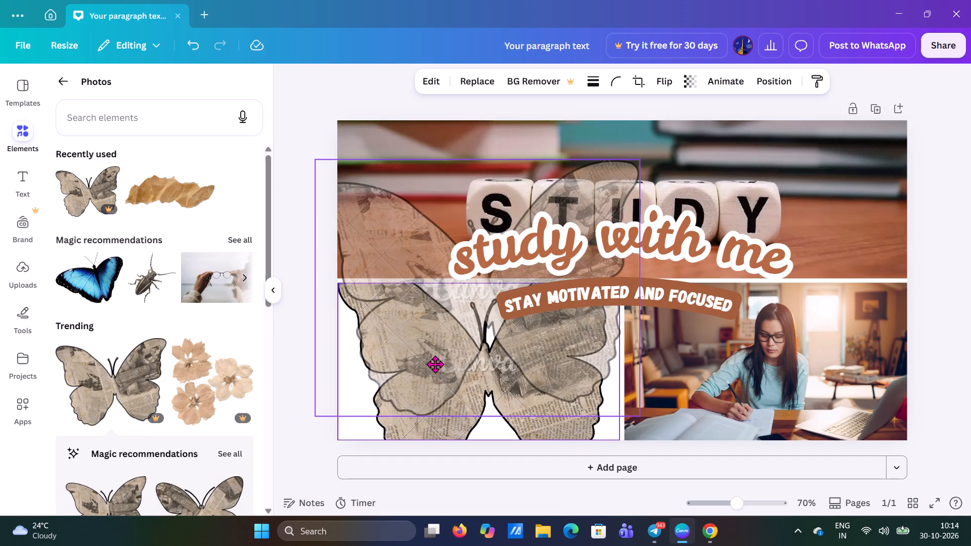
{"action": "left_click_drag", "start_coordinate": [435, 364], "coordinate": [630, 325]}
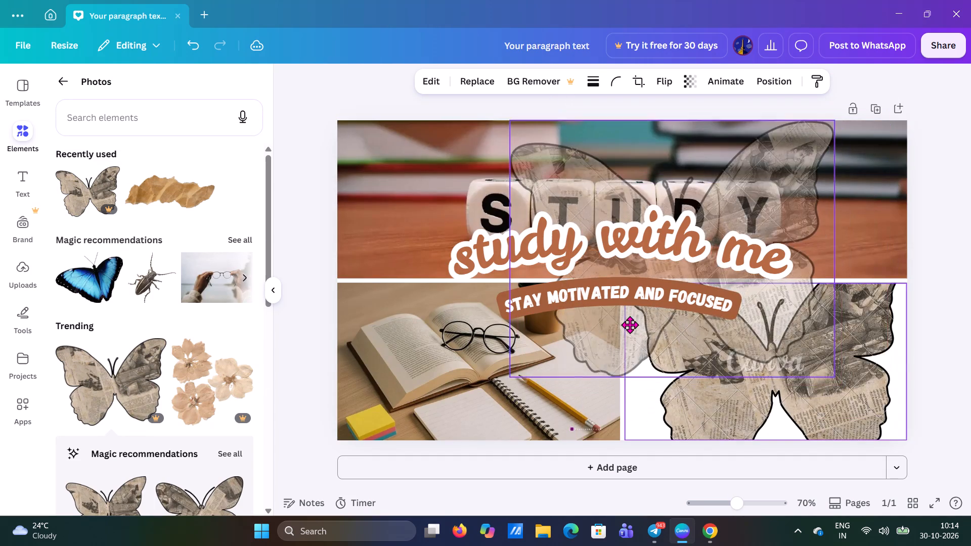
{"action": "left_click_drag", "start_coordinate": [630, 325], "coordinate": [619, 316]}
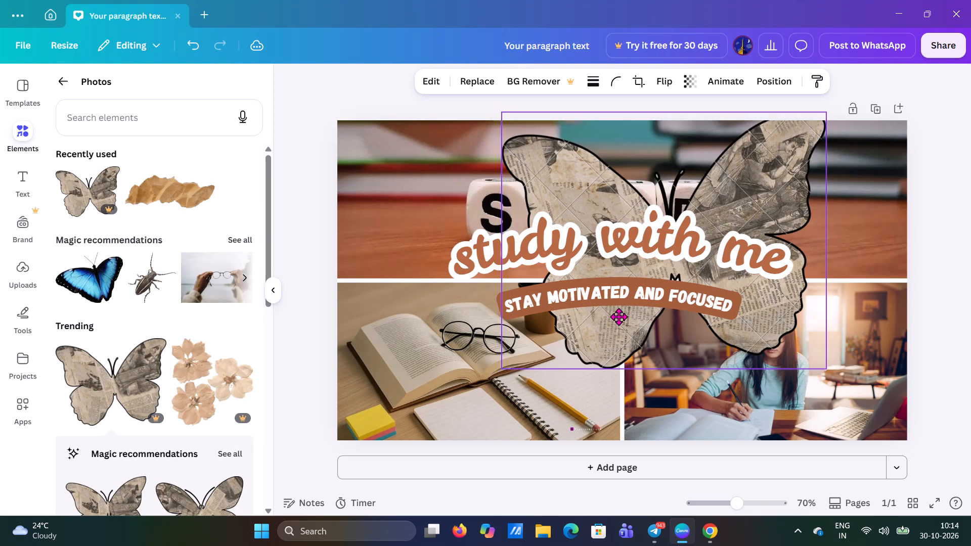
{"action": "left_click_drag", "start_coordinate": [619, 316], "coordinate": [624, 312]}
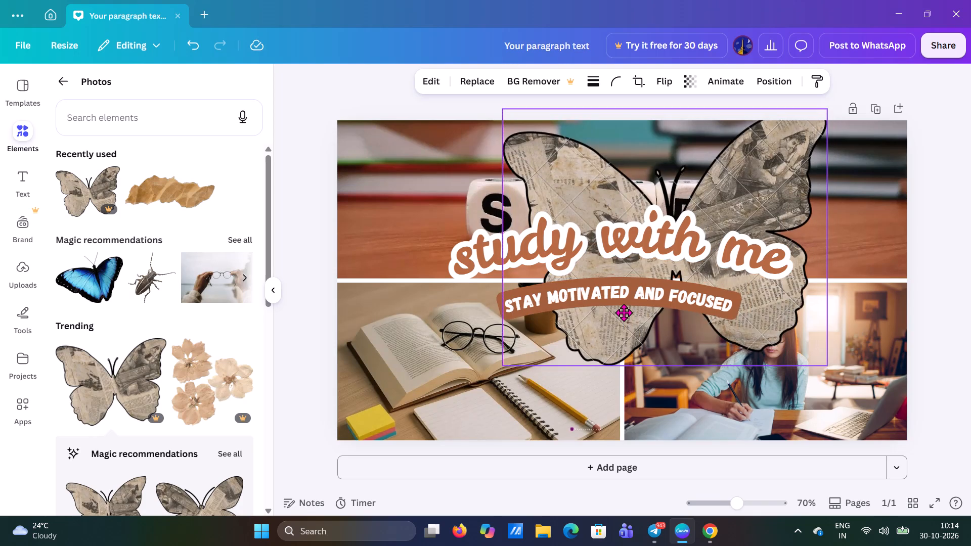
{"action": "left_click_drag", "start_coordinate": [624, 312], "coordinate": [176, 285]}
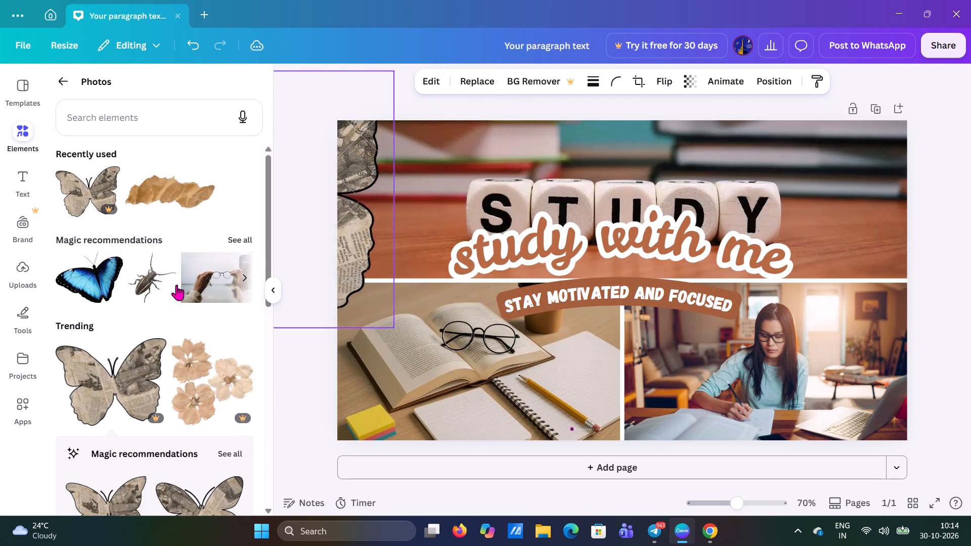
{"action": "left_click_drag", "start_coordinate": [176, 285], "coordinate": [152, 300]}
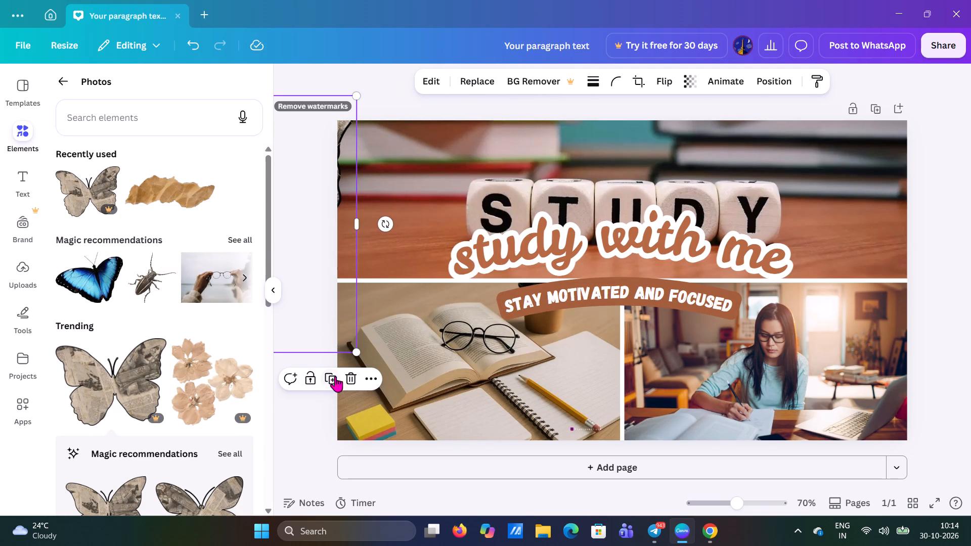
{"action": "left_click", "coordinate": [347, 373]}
Lock the three-photo grid in place behind the headings.
{"action": "left_click", "coordinate": [414, 373]}
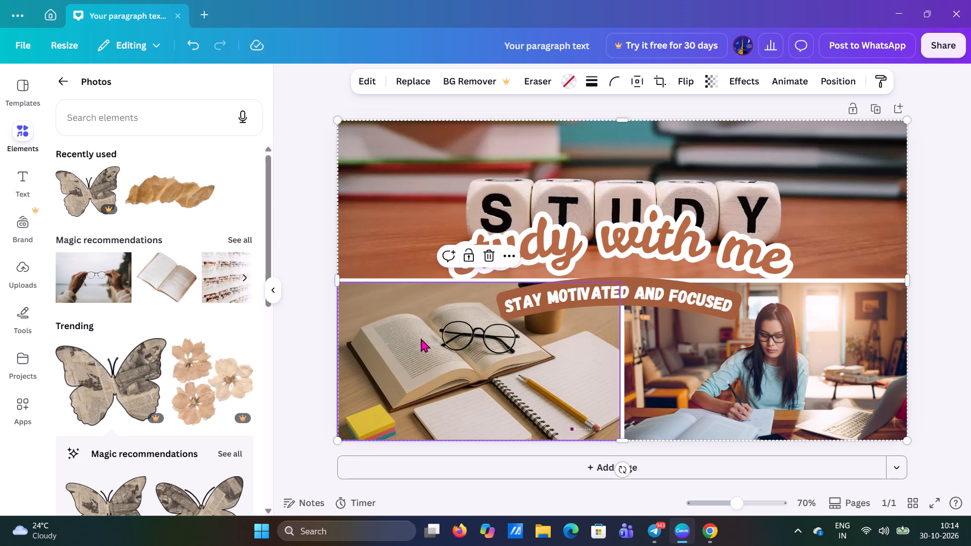
{"action": "left_click", "coordinate": [470, 253]}
{"action": "left_click", "coordinate": [394, 194]}
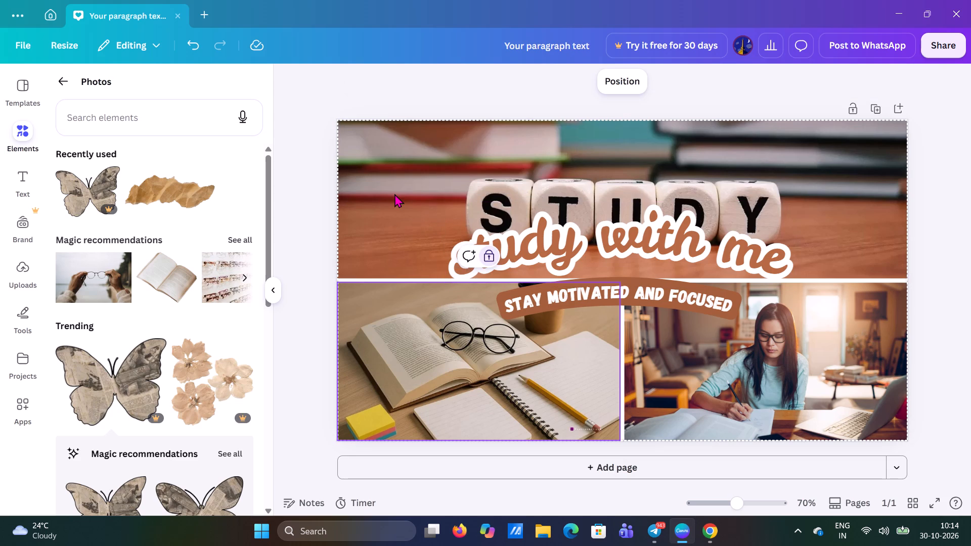
{"action": "left_click", "coordinate": [719, 353]}
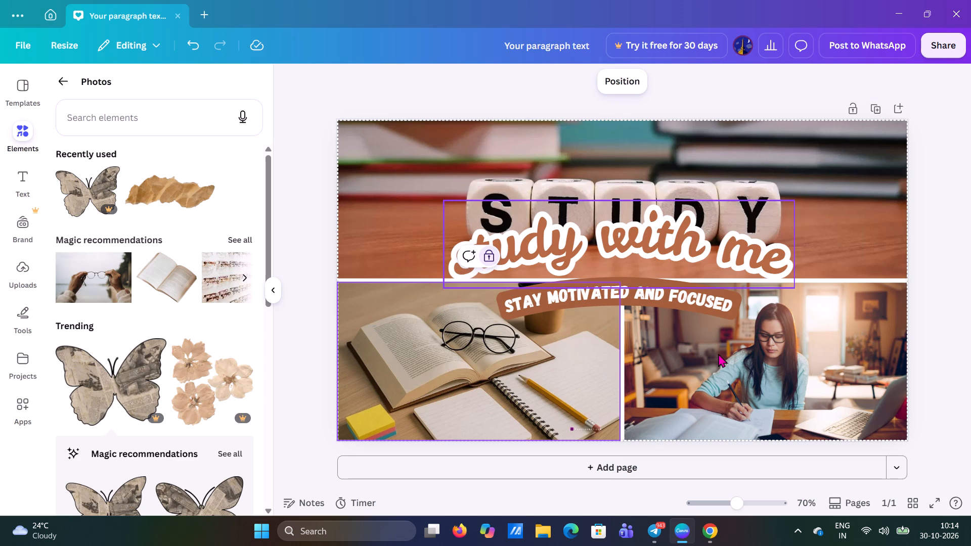
{"action": "left_click", "coordinate": [382, 351]}
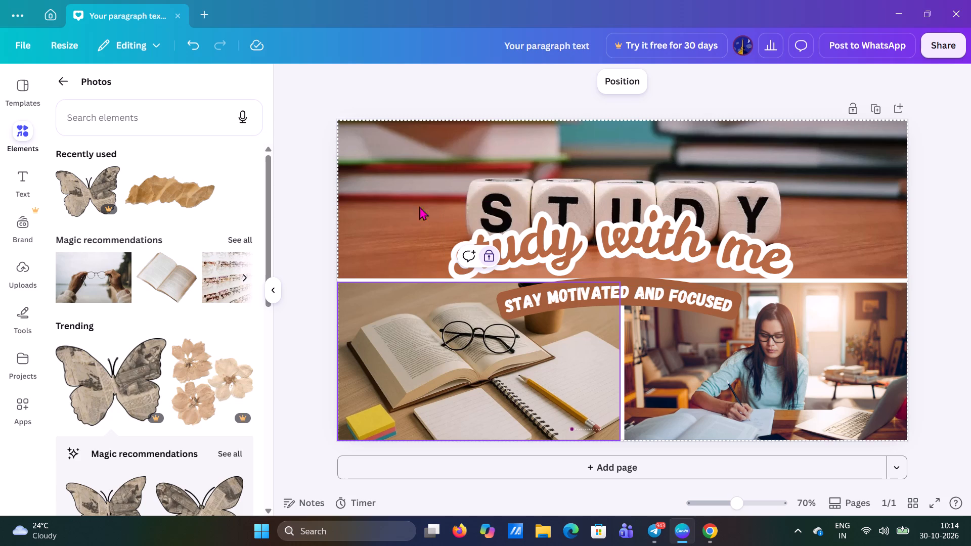
{"action": "left_click", "coordinate": [393, 197]}
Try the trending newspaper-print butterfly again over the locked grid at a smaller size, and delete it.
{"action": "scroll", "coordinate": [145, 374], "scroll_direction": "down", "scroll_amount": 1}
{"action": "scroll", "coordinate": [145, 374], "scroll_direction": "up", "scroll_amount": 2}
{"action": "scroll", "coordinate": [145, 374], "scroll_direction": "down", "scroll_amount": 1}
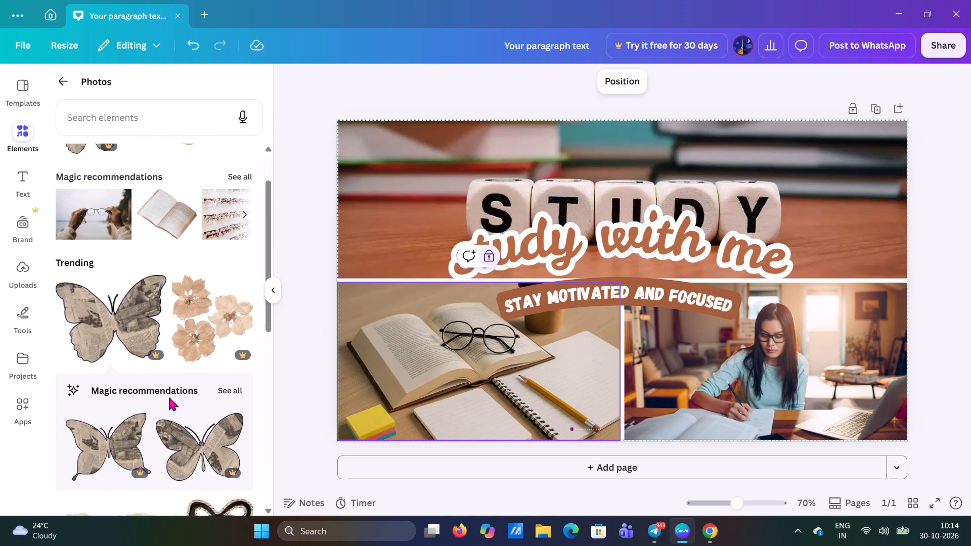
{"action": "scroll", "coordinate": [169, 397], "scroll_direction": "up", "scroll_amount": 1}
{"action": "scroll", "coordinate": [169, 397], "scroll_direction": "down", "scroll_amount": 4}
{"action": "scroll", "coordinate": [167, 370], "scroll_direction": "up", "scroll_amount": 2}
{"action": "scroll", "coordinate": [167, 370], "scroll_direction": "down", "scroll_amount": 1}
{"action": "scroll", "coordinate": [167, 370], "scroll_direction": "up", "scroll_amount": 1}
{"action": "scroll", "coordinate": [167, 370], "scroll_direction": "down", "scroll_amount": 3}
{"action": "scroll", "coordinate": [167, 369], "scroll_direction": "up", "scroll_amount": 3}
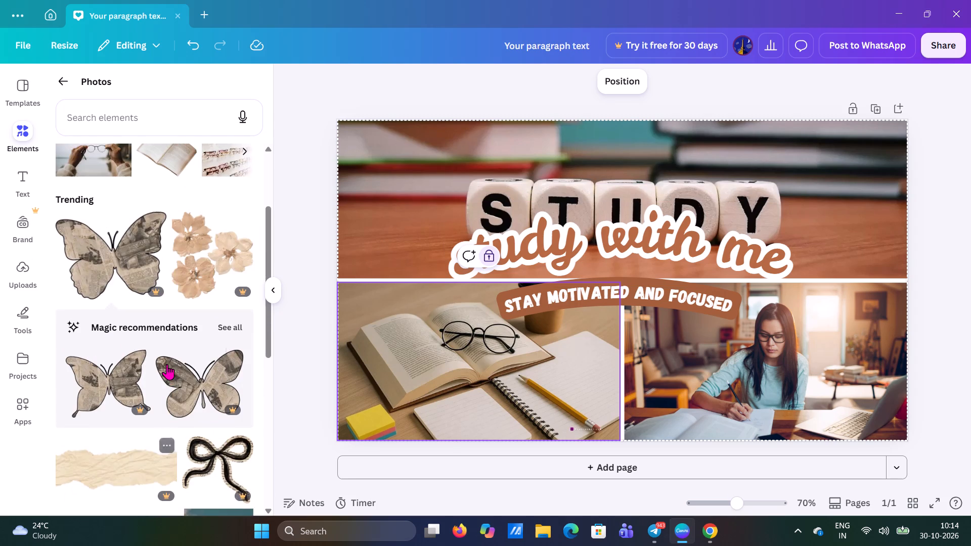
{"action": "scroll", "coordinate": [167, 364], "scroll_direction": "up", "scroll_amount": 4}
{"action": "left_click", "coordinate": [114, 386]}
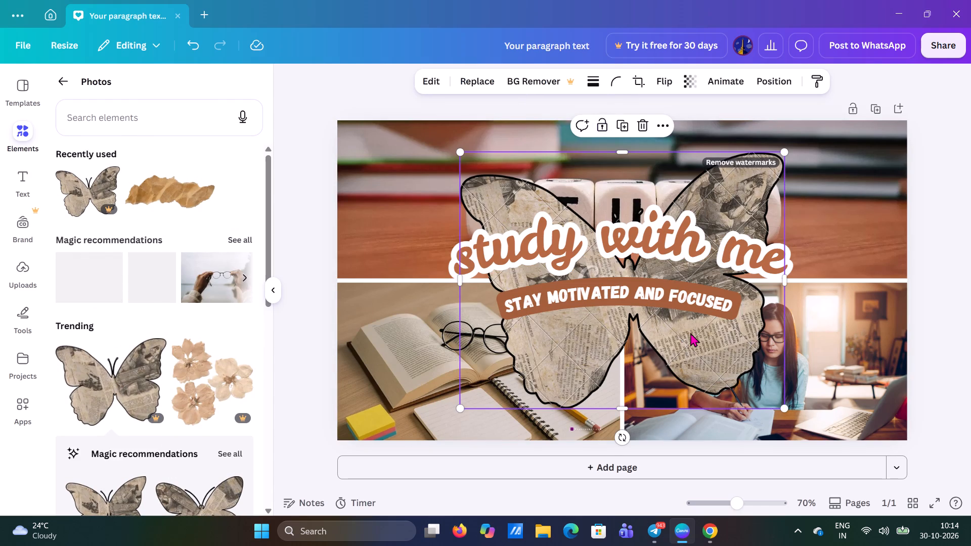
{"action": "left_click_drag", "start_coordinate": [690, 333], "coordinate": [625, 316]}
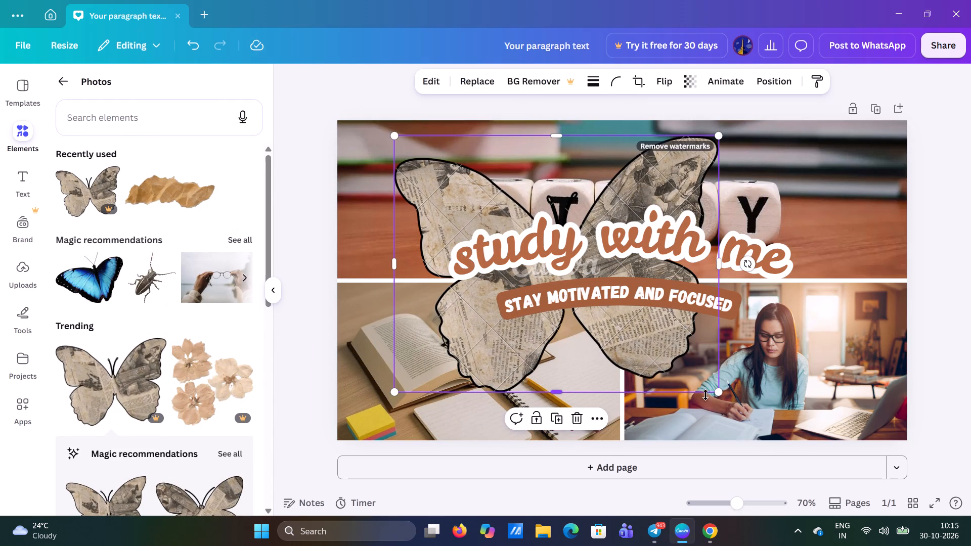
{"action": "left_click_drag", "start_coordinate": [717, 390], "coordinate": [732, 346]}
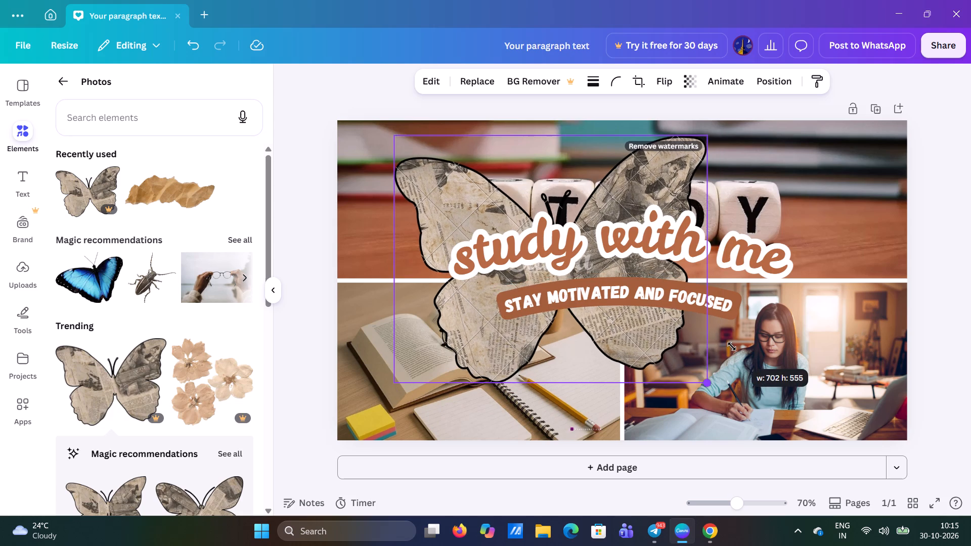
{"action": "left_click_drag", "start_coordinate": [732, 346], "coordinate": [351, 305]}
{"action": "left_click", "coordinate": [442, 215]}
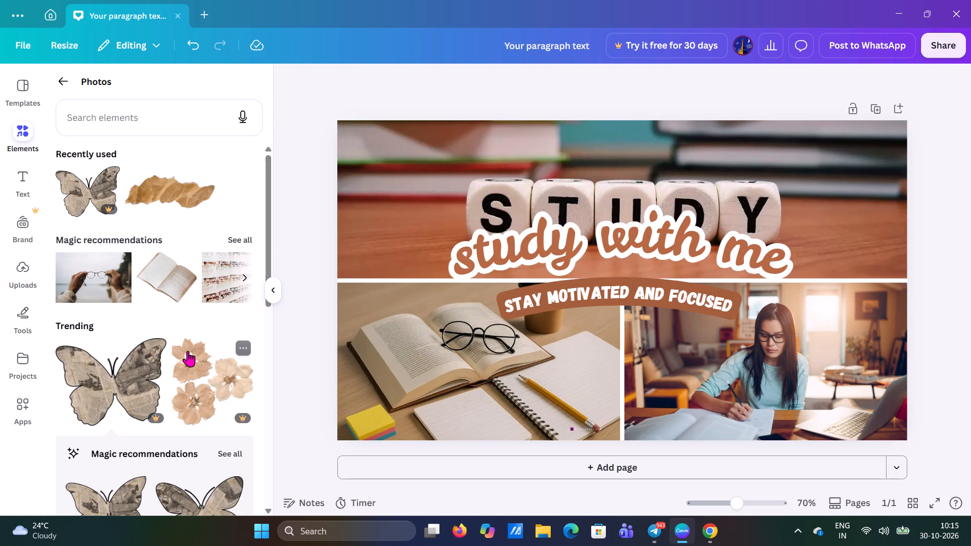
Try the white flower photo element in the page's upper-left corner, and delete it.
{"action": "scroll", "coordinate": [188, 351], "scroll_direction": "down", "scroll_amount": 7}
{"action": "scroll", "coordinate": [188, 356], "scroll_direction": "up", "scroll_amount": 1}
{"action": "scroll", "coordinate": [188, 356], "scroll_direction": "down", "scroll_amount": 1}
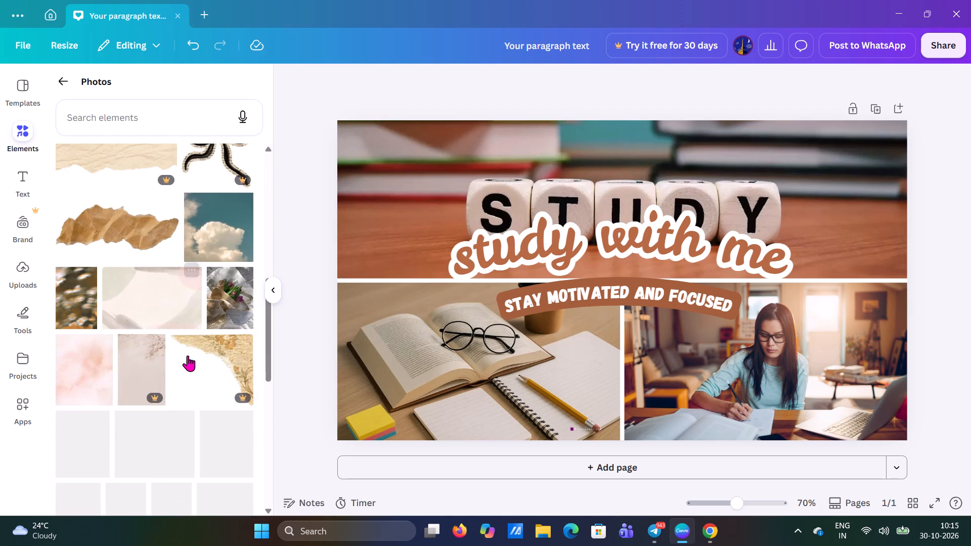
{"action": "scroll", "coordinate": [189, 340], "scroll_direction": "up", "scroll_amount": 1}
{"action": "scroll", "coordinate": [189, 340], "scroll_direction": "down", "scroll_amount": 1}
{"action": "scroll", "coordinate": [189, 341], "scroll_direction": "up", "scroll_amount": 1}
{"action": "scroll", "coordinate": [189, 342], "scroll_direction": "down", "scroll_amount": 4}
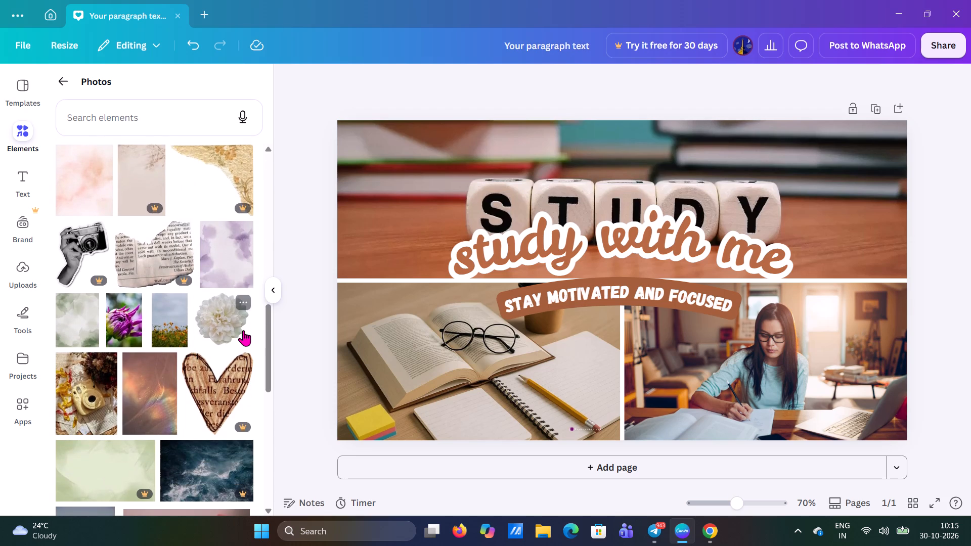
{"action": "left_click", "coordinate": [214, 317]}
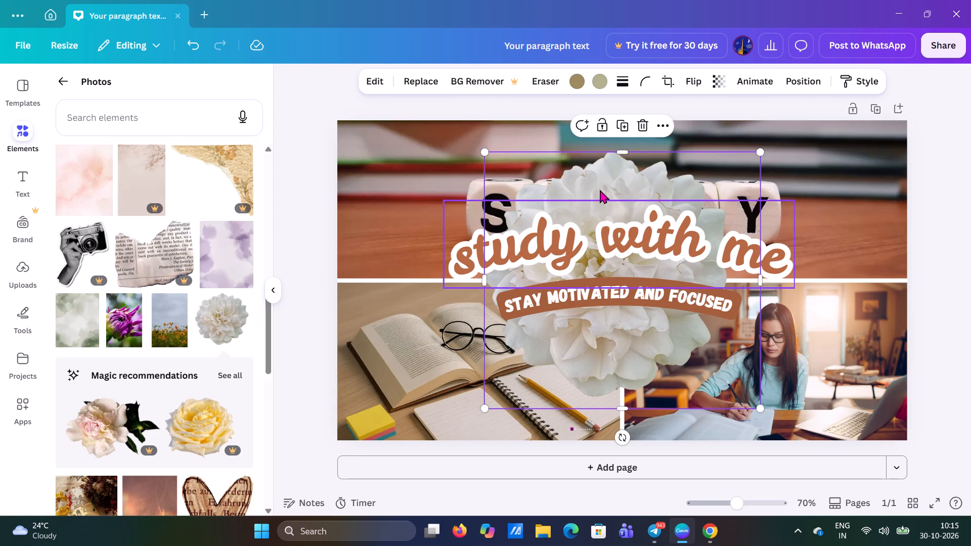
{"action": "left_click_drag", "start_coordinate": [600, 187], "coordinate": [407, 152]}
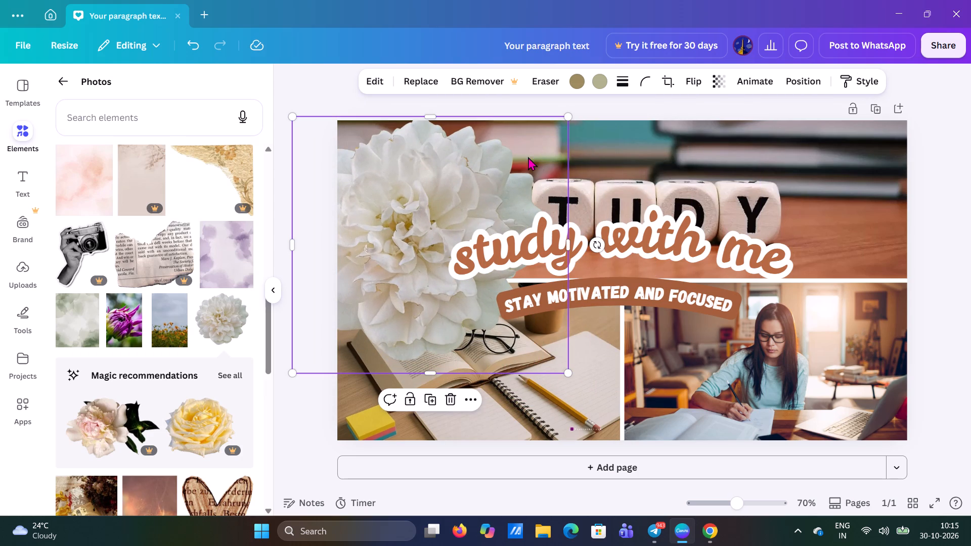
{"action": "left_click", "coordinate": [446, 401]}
Browse the photo elements for a decoration that suits the study collage.
{"action": "scroll", "coordinate": [207, 365], "scroll_direction": "down", "scroll_amount": 4}
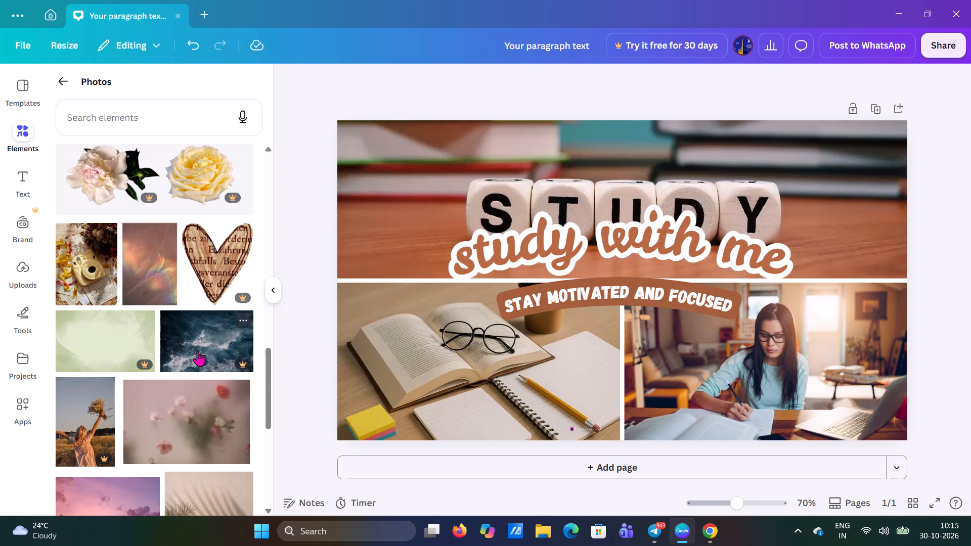
{"action": "scroll", "coordinate": [181, 400], "scroll_direction": "down", "scroll_amount": 4}
{"action": "scroll", "coordinate": [182, 397], "scroll_direction": "up", "scroll_amount": 1}
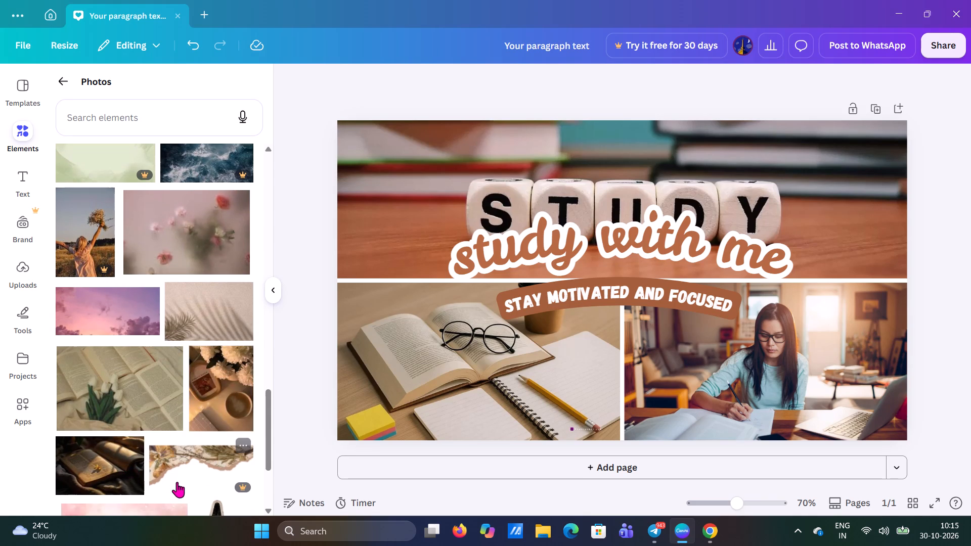
{"action": "scroll", "coordinate": [198, 447], "scroll_direction": "down", "scroll_amount": 2}
{"action": "scroll", "coordinate": [198, 447], "scroll_direction": "up", "scroll_amount": 1}
{"action": "scroll", "coordinate": [198, 447], "scroll_direction": "down", "scroll_amount": 1}
{"action": "scroll", "coordinate": [198, 447], "scroll_direction": "up", "scroll_amount": 2}
{"action": "scroll", "coordinate": [198, 447], "scroll_direction": "down", "scroll_amount": 1}
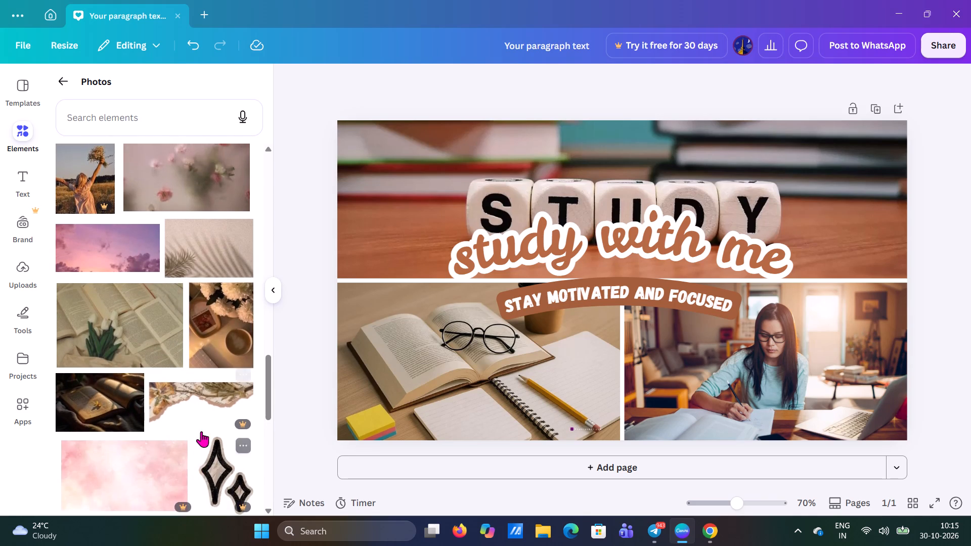
{"action": "scroll", "coordinate": [201, 431], "scroll_direction": "down", "scroll_amount": 7}
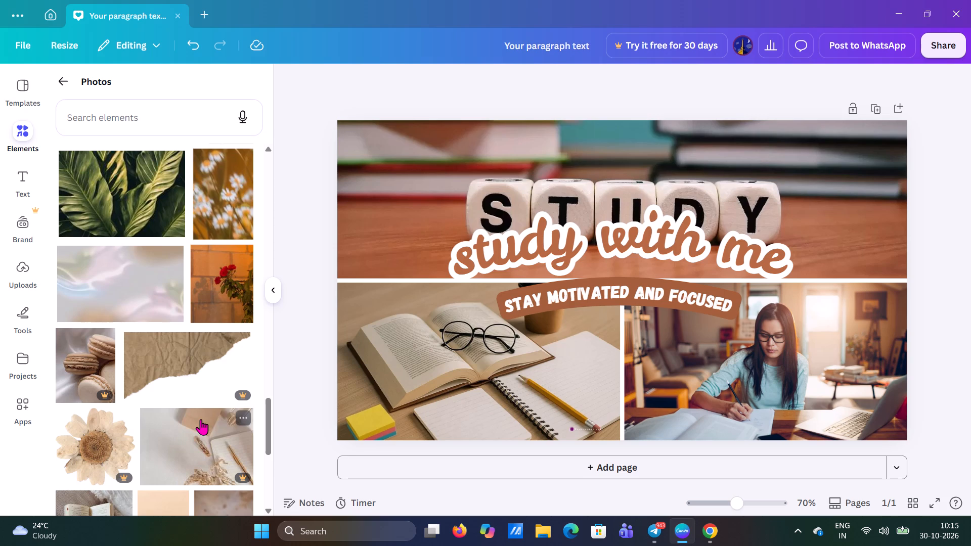
{"action": "scroll", "coordinate": [191, 413], "scroll_direction": "down", "scroll_amount": 5}
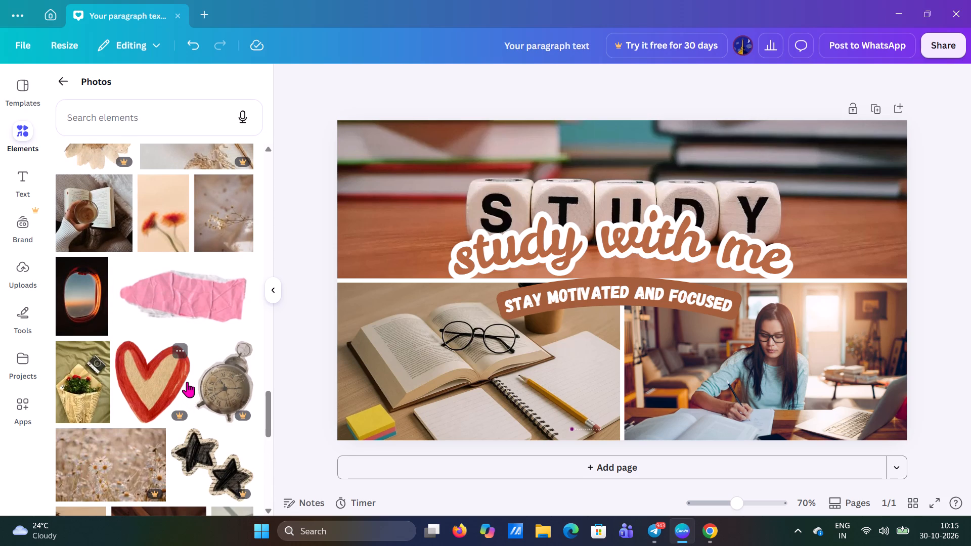
{"action": "scroll", "coordinate": [187, 382], "scroll_direction": "down", "scroll_amount": 3}
{"action": "scroll", "coordinate": [189, 375], "scroll_direction": "up", "scroll_amount": 1}
{"action": "scroll", "coordinate": [189, 375], "scroll_direction": "down", "scroll_amount": 1}
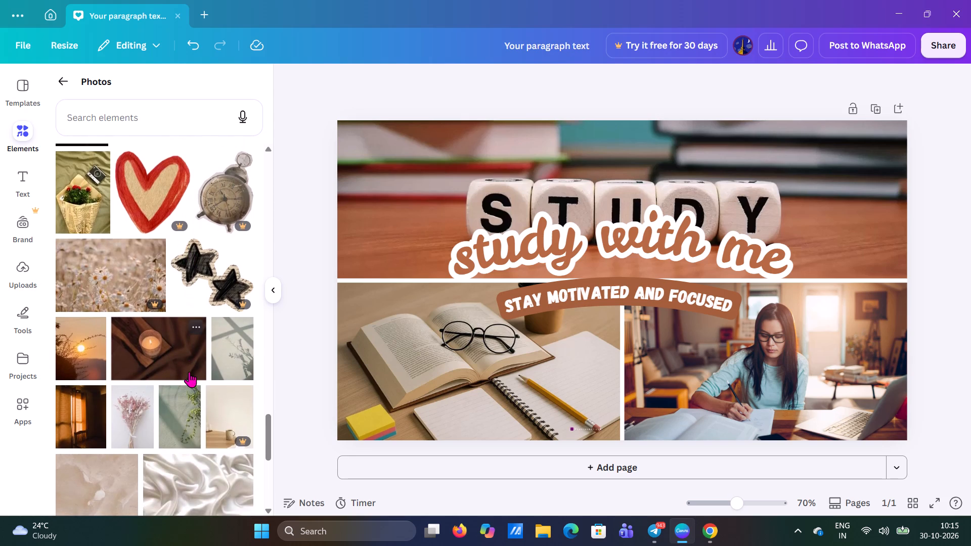
{"action": "scroll", "coordinate": [189, 371], "scroll_direction": "up", "scroll_amount": 1}
{"action": "scroll", "coordinate": [189, 371], "scroll_direction": "down", "scroll_amount": 1}
{"action": "scroll", "coordinate": [189, 372], "scroll_direction": "up", "scroll_amount": 1}
{"action": "scroll", "coordinate": [189, 372], "scroll_direction": "down", "scroll_amount": 7}
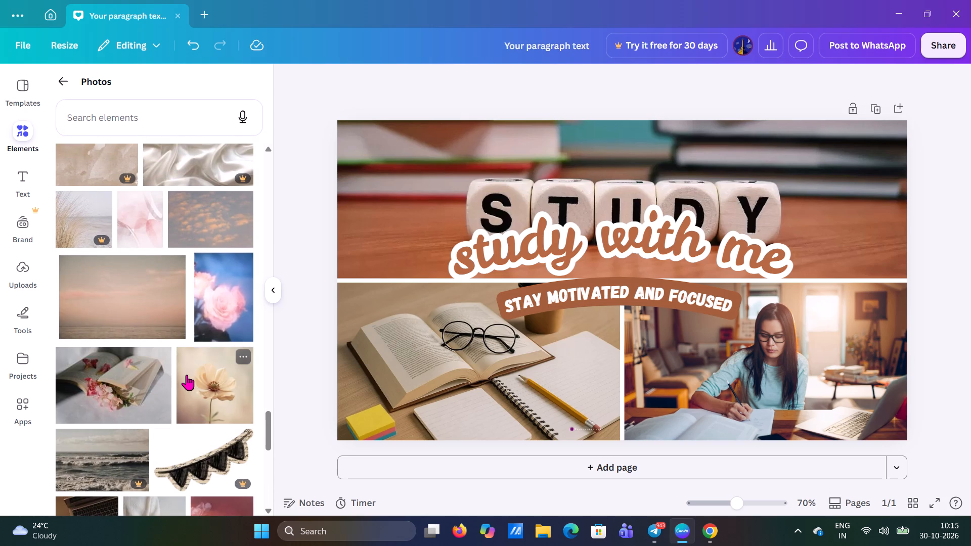
{"action": "scroll", "coordinate": [187, 375], "scroll_direction": "down", "scroll_amount": 3}
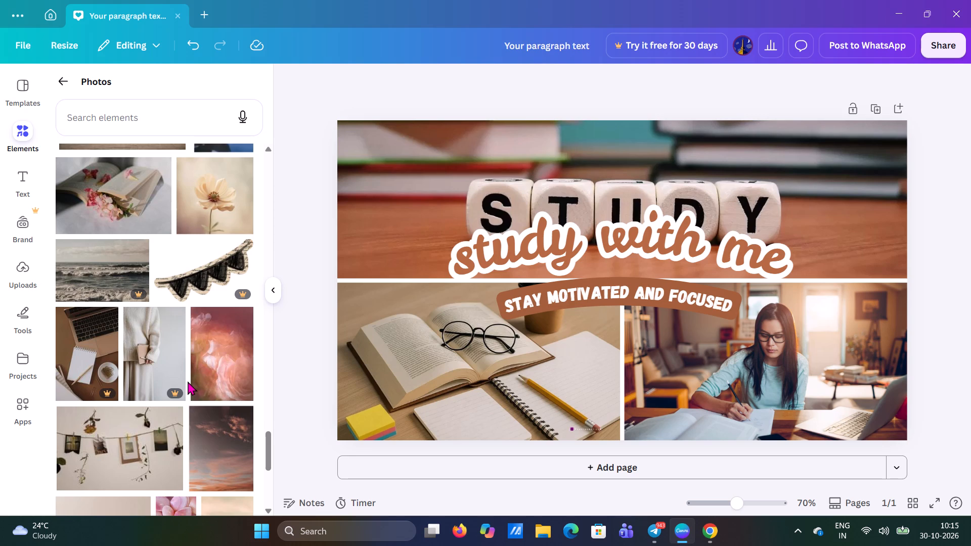
{"action": "scroll", "coordinate": [188, 381], "scroll_direction": "down", "scroll_amount": 2}
{"action": "scroll", "coordinate": [188, 381], "scroll_direction": "up", "scroll_amount": 1}
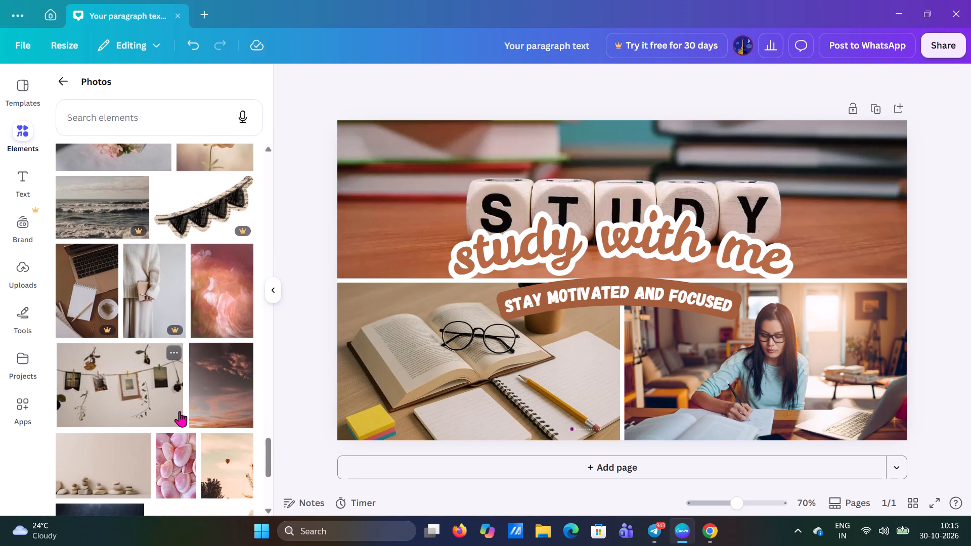
{"action": "left_click", "coordinate": [153, 127]}
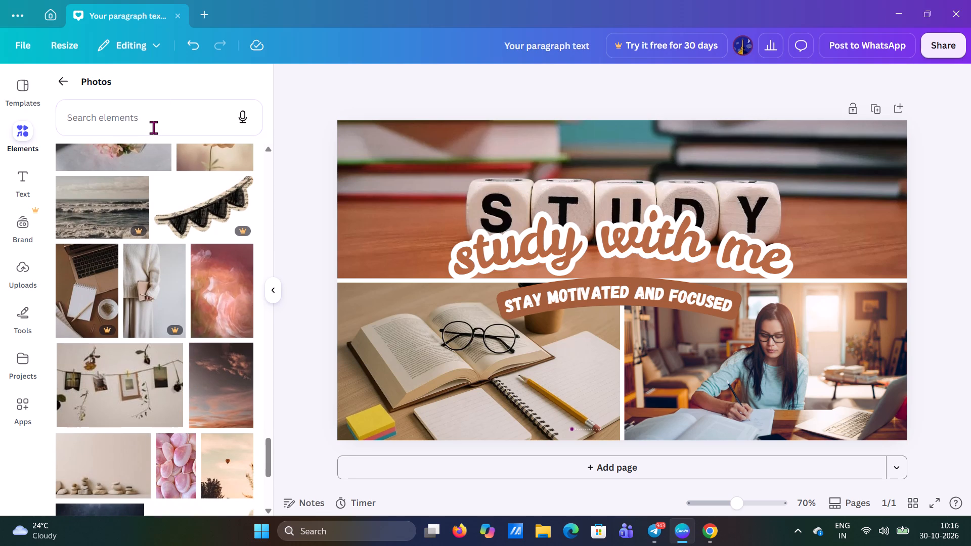
Add the blue open-book graphic from the recommended elements, shrunk and tilted counterclockwise, at the start of the "study with me" heading.
{"action": "left_click", "coordinate": [64, 77]}
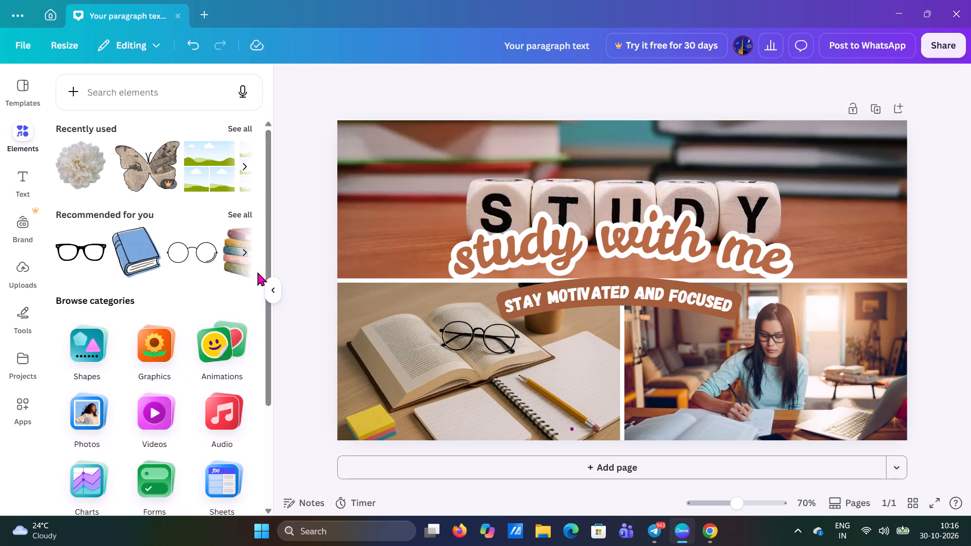
{"action": "left_click", "coordinate": [252, 216]}
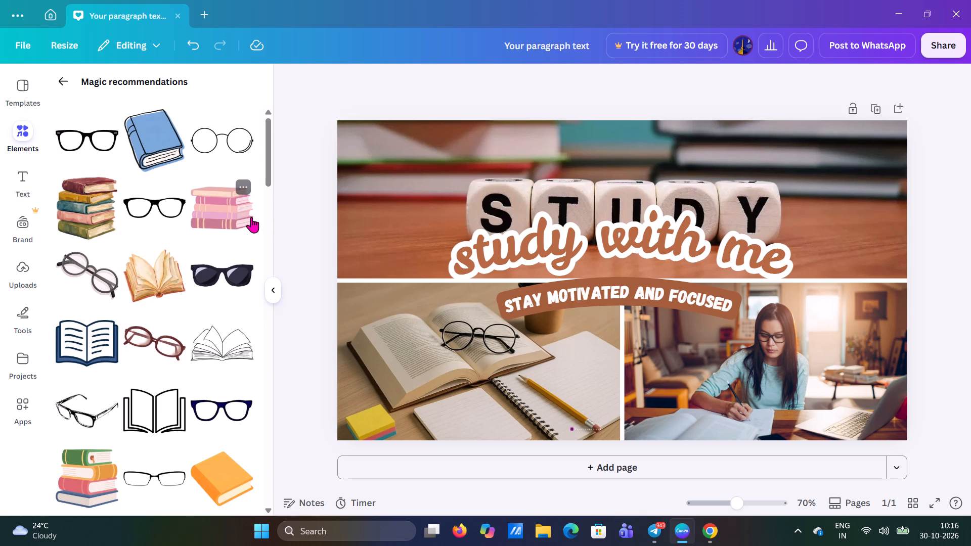
{"action": "left_click", "coordinate": [92, 361]}
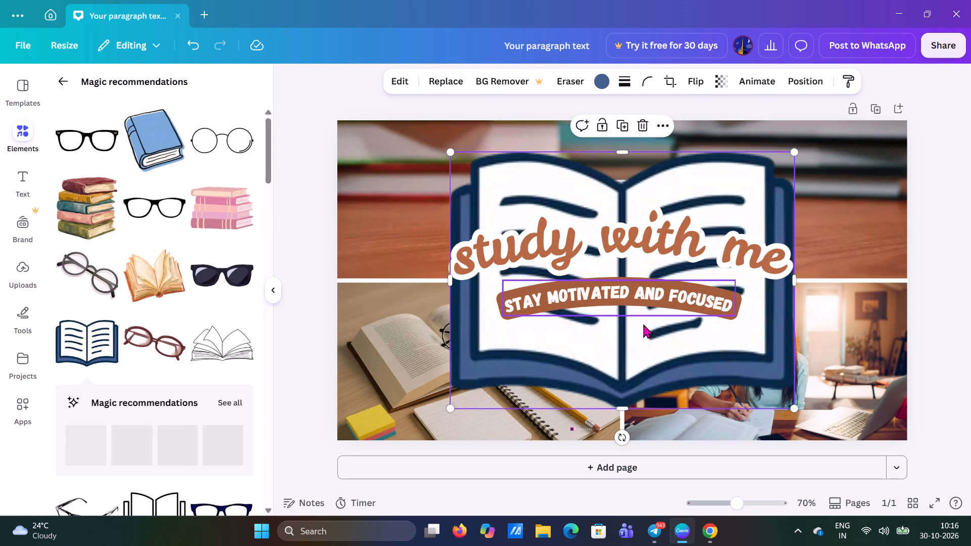
{"action": "left_click_drag", "start_coordinate": [798, 406], "coordinate": [337, 355]}
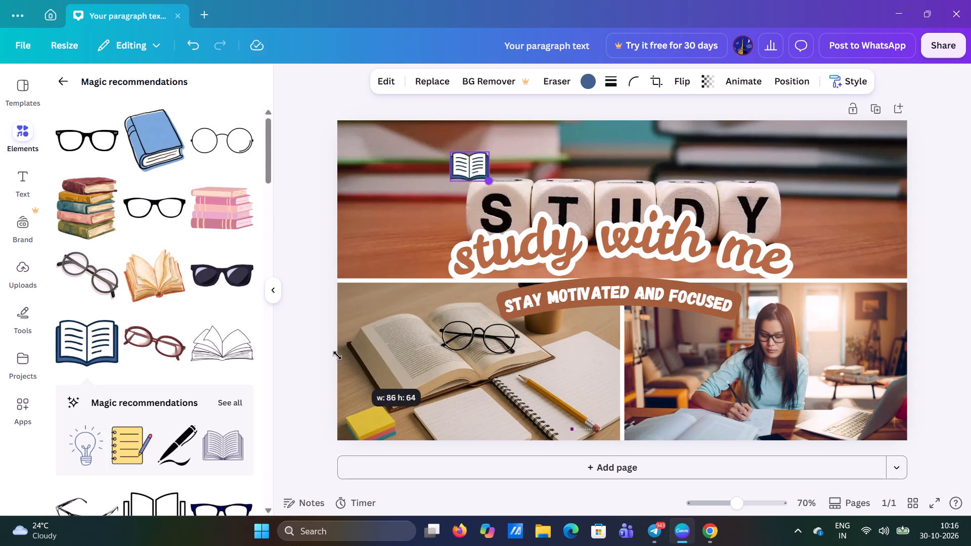
{"action": "left_click_drag", "start_coordinate": [337, 355], "coordinate": [380, 365]}
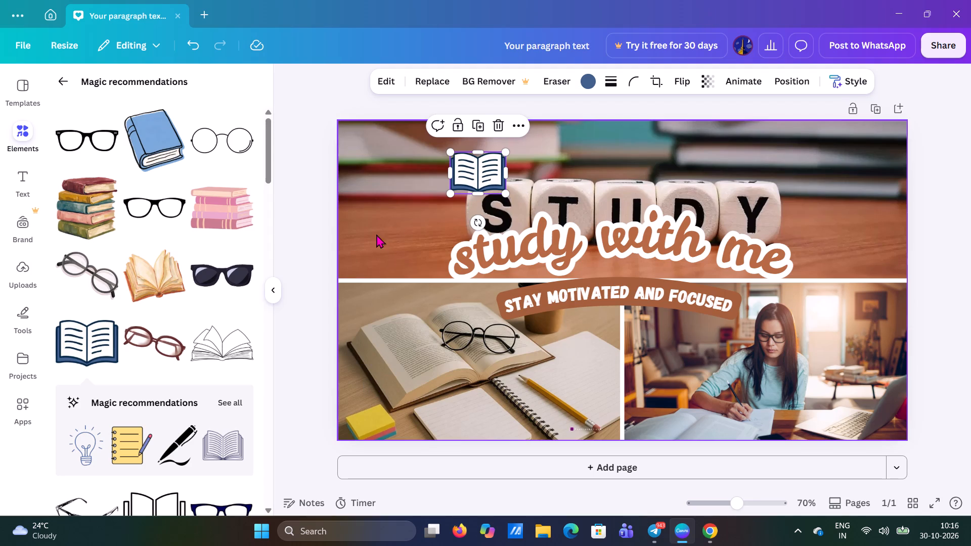
{"action": "left_click_drag", "start_coordinate": [478, 167], "coordinate": [446, 188]}
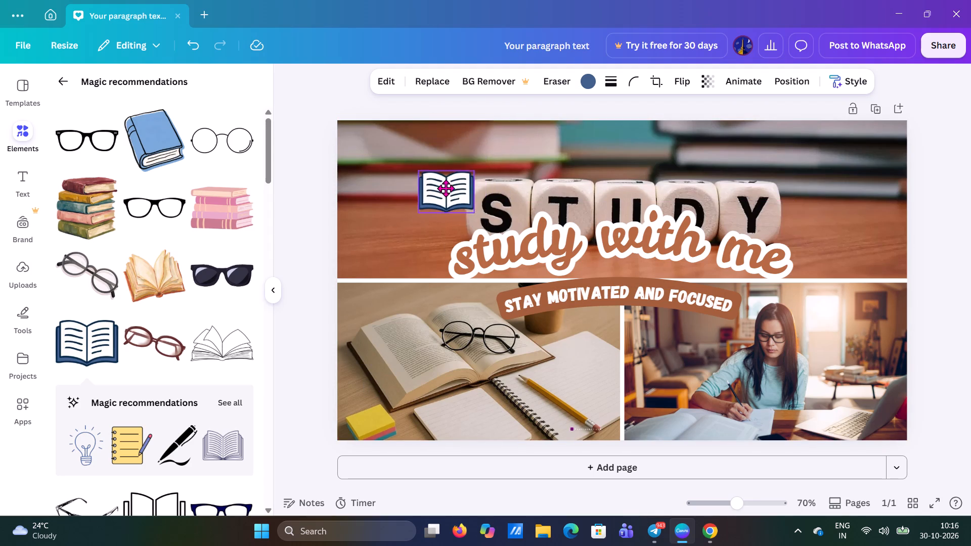
{"action": "left_click_drag", "start_coordinate": [446, 188], "coordinate": [444, 198]}
{"action": "left_click_drag", "start_coordinate": [444, 248], "coordinate": [455, 242]}
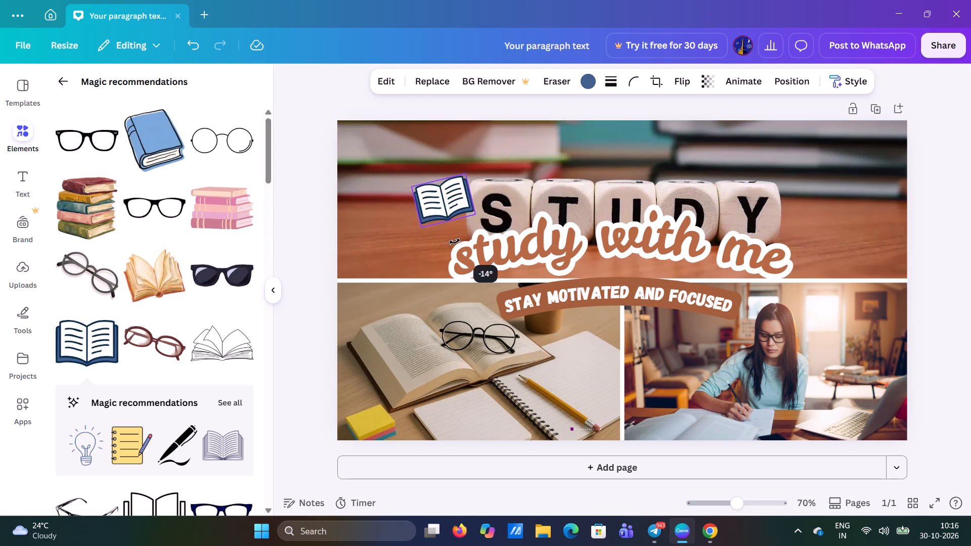
{"action": "left_click_drag", "start_coordinate": [455, 242], "coordinate": [462, 241]}
{"action": "left_click_drag", "start_coordinate": [448, 190], "coordinate": [443, 218]}
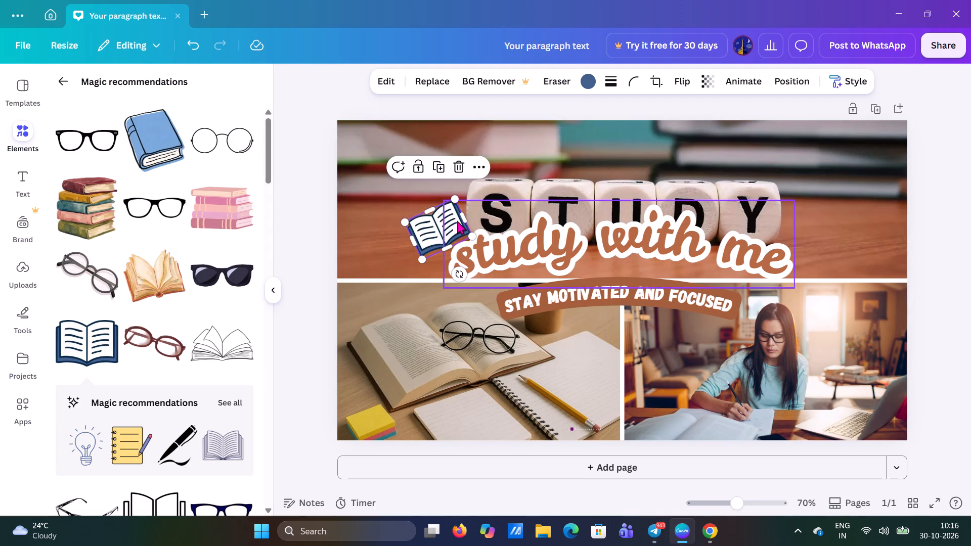
{"action": "left_click", "coordinate": [362, 245]}
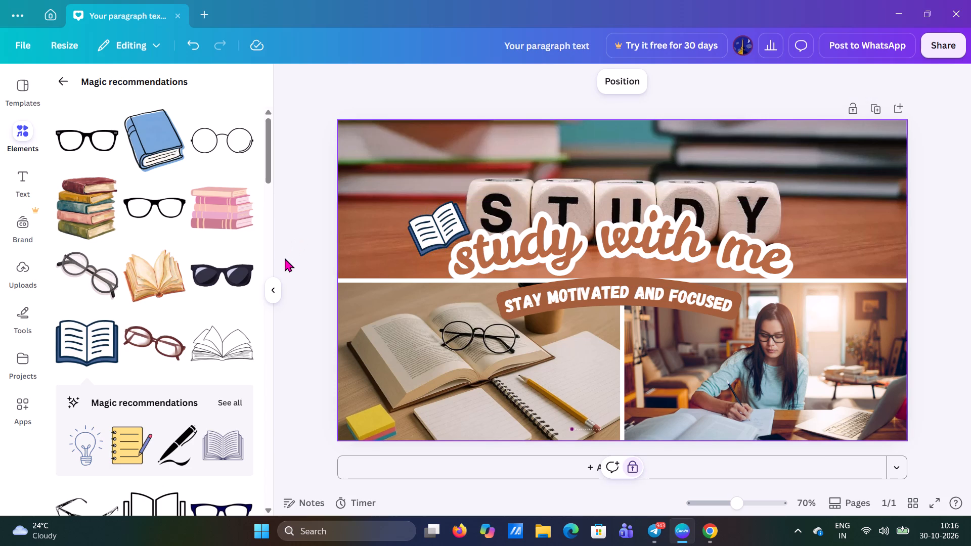
Add the blue lightbulb line graphic, shrunk to a small icon, just below the end of the heading over the studying woman's photo.
{"action": "left_click", "coordinate": [85, 439]}
{"action": "left_click_drag", "start_coordinate": [621, 324], "coordinate": [753, 288]}
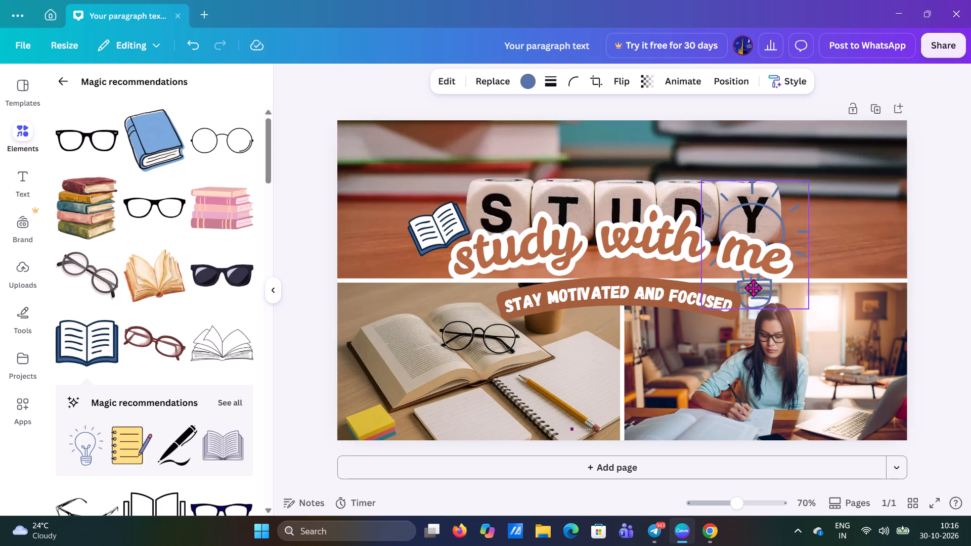
{"action": "left_click_drag", "start_coordinate": [753, 288], "coordinate": [821, 251]}
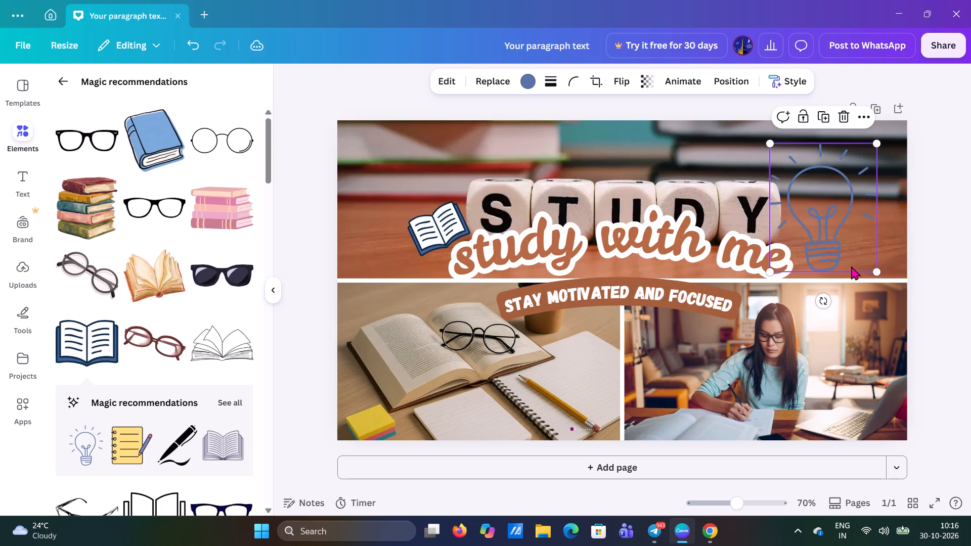
{"action": "left_click_drag", "start_coordinate": [882, 269], "coordinate": [819, 232]}
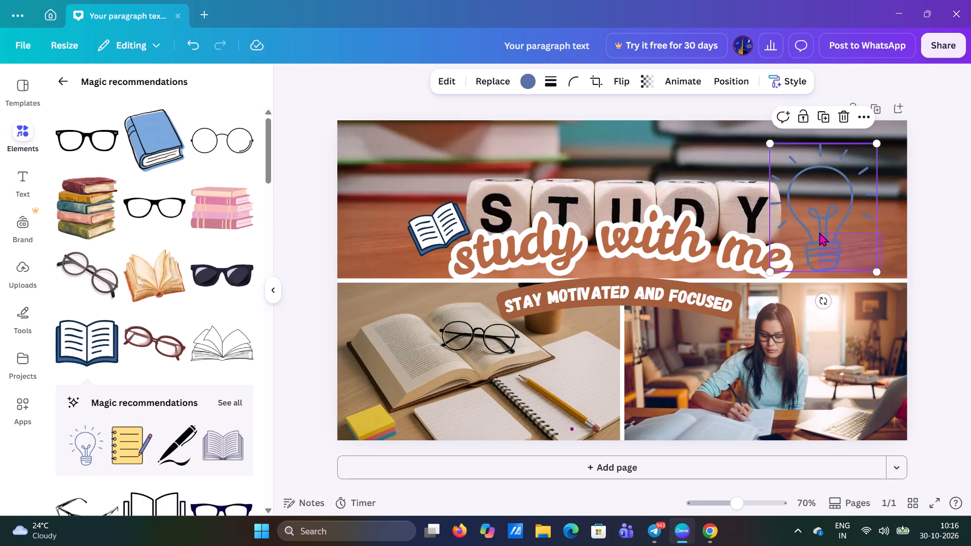
{"action": "left_click_drag", "start_coordinate": [819, 232], "coordinate": [872, 262]}
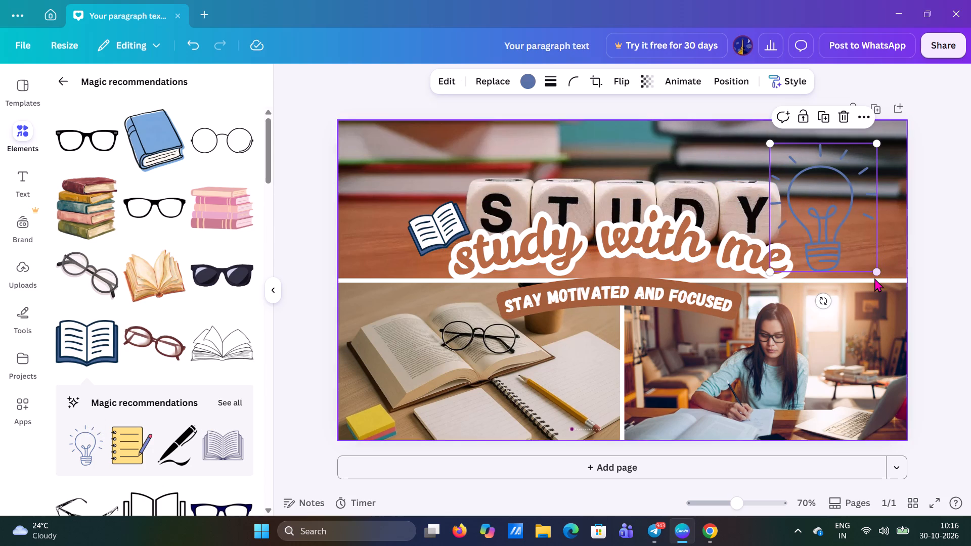
{"action": "left_click_drag", "start_coordinate": [877, 273], "coordinate": [802, 209]}
{"action": "left_click_drag", "start_coordinate": [797, 163], "coordinate": [820, 303]}
{"action": "left_click_drag", "start_coordinate": [839, 332], "coordinate": [822, 323]}
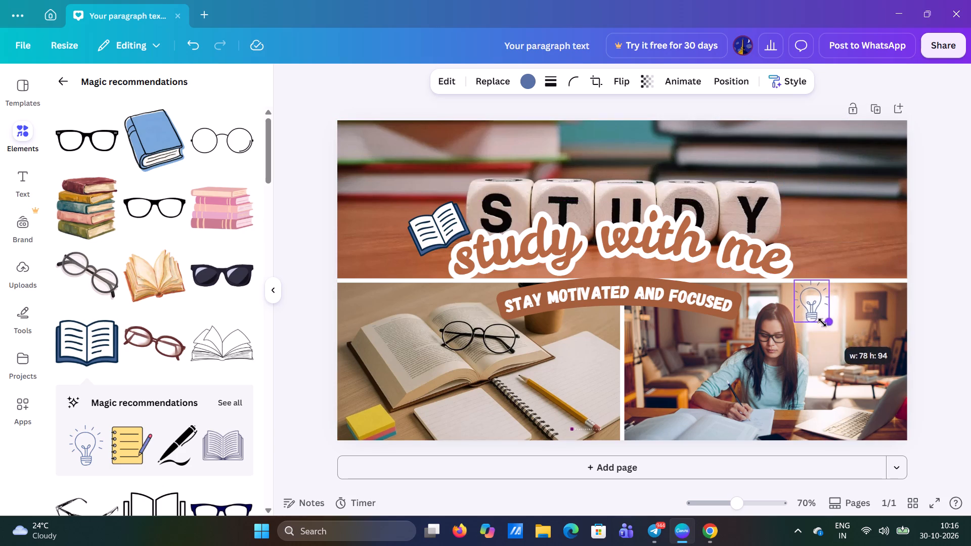
{"action": "left_click_drag", "start_coordinate": [822, 323], "coordinate": [816, 315]}
{"action": "left_click_drag", "start_coordinate": [813, 294], "coordinate": [816, 305]}
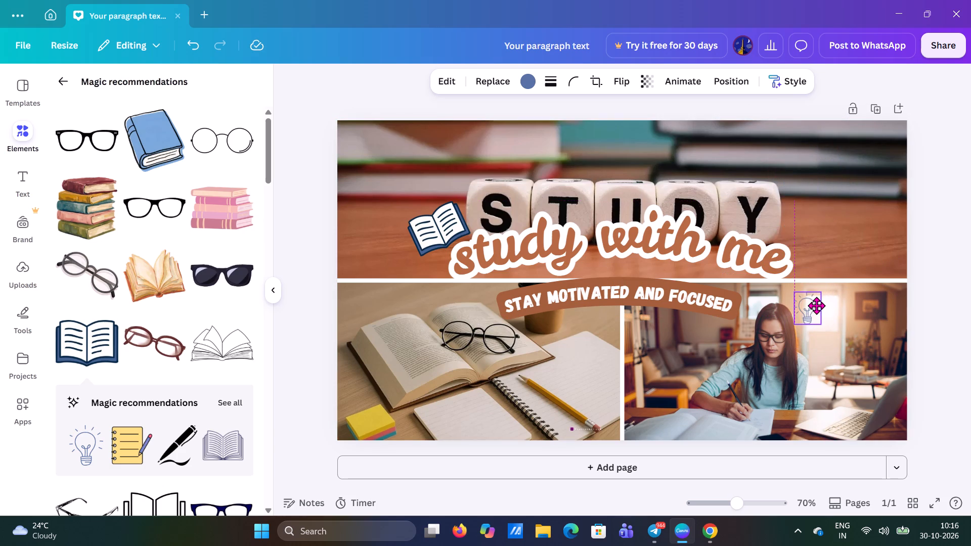
{"action": "left_click_drag", "start_coordinate": [816, 305], "coordinate": [815, 305]}
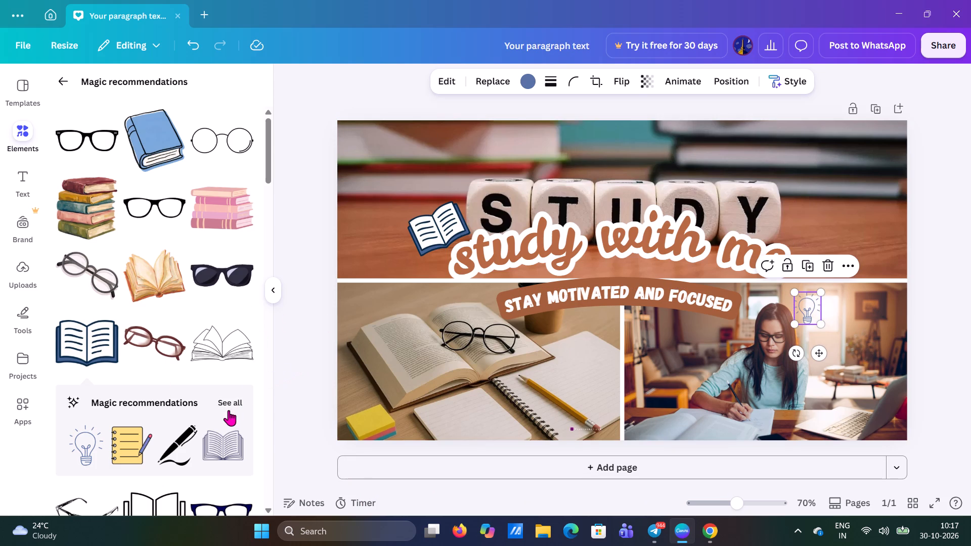
{"action": "scroll", "coordinate": [228, 383], "scroll_direction": "down", "scroll_amount": 2}
{"action": "scroll", "coordinate": [228, 383], "scroll_direction": "up", "scroll_amount": 1}
{"action": "scroll", "coordinate": [228, 383], "scroll_direction": "down", "scroll_amount": 1}
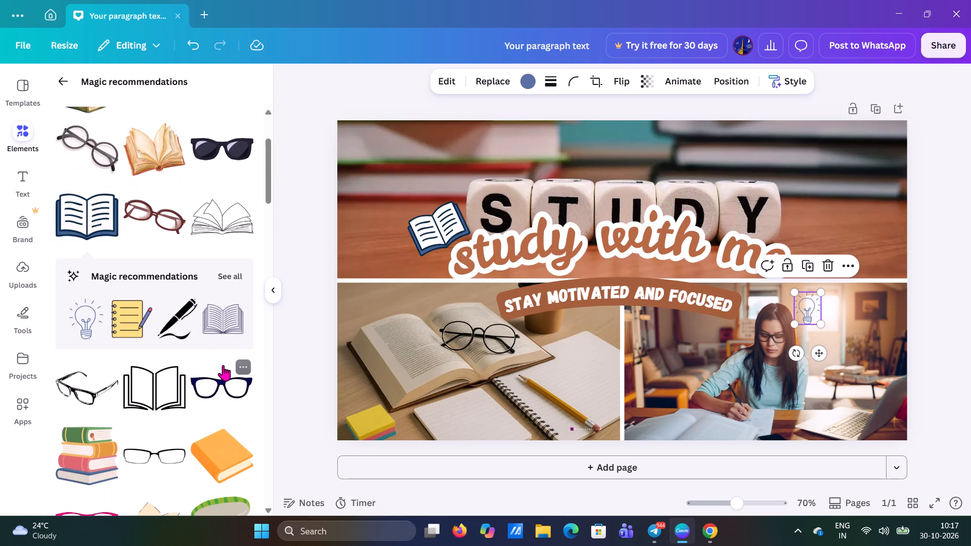
{"action": "left_click", "coordinate": [950, 227]}
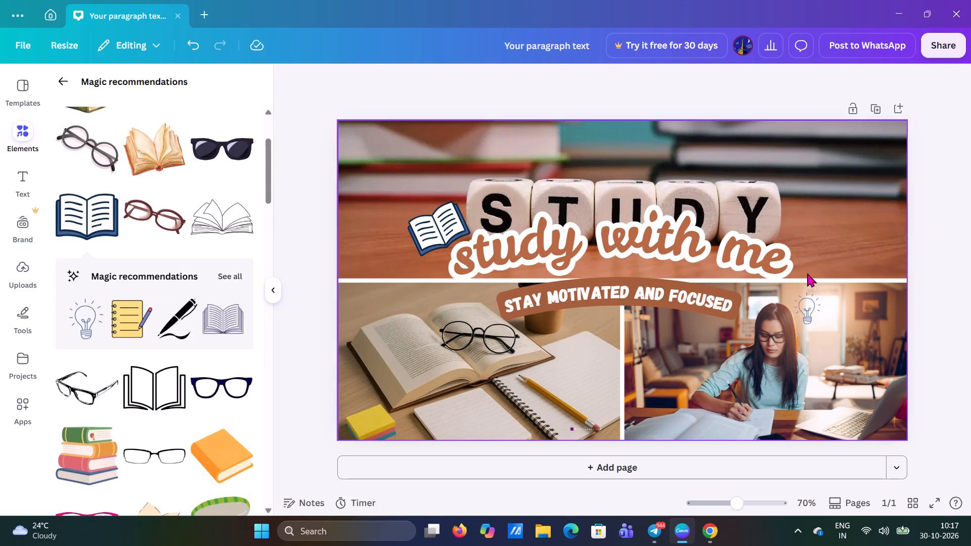
Add the brown leafy branch graphic from the recommendations, shrunk to a small accent, at the start of the "STAY MOTIVATED AND FOCUSED" banner.
{"action": "scroll", "coordinate": [110, 343], "scroll_direction": "up", "scroll_amount": 1}
{"action": "scroll", "coordinate": [110, 343], "scroll_direction": "down", "scroll_amount": 1}
{"action": "scroll", "coordinate": [109, 343], "scroll_direction": "up", "scroll_amount": 1}
{"action": "scroll", "coordinate": [108, 343], "scroll_direction": "down", "scroll_amount": 1}
{"action": "scroll", "coordinate": [108, 342], "scroll_direction": "up", "scroll_amount": 1}
{"action": "scroll", "coordinate": [279, 254], "scroll_direction": "down", "scroll_amount": 5}
{"action": "scroll", "coordinate": [156, 260], "scroll_direction": "down", "scroll_amount": 6}
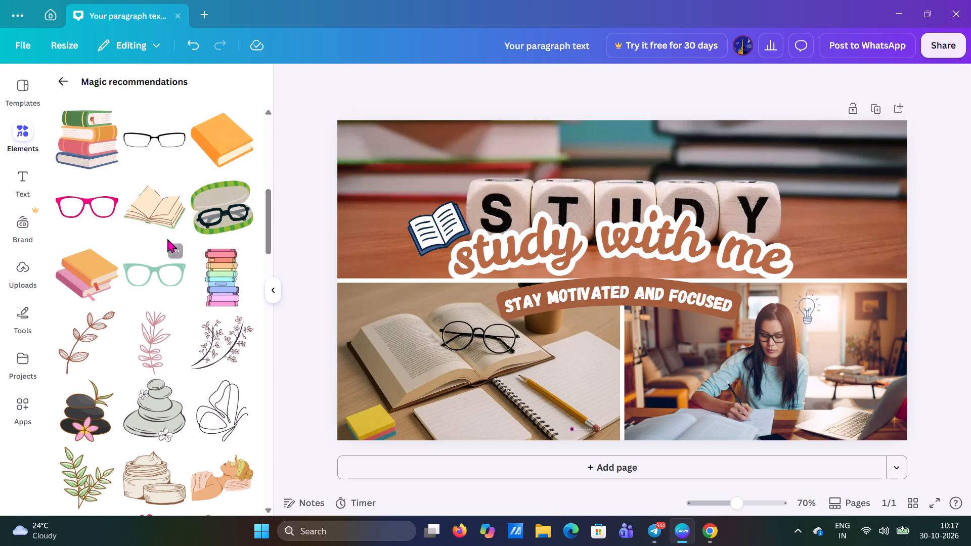
{"action": "scroll", "coordinate": [167, 270], "scroll_direction": "down", "scroll_amount": 3}
{"action": "scroll", "coordinate": [167, 270], "scroll_direction": "up", "scroll_amount": 2}
{"action": "scroll", "coordinate": [167, 270], "scroll_direction": "down", "scroll_amount": 3}
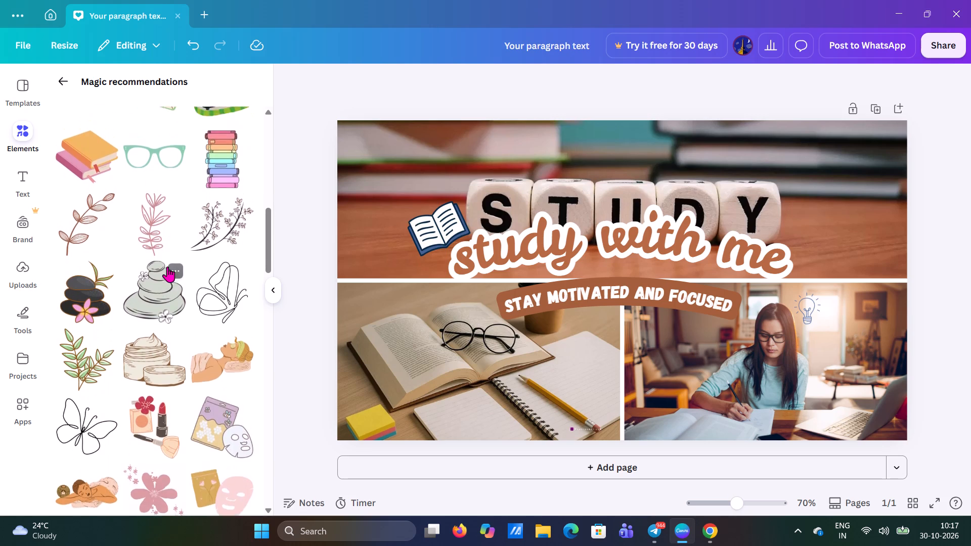
{"action": "scroll", "coordinate": [163, 236], "scroll_direction": "up", "scroll_amount": 3}
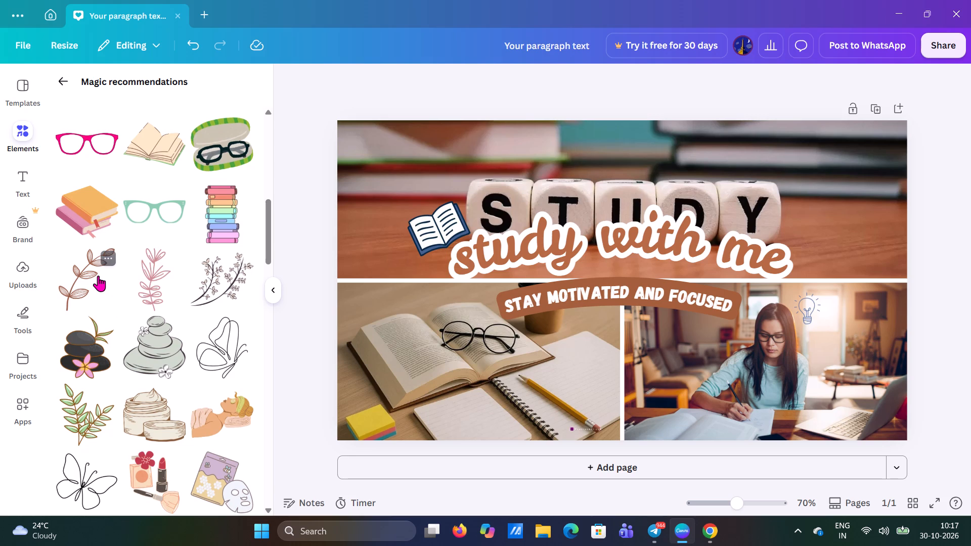
{"action": "left_click", "coordinate": [98, 276]}
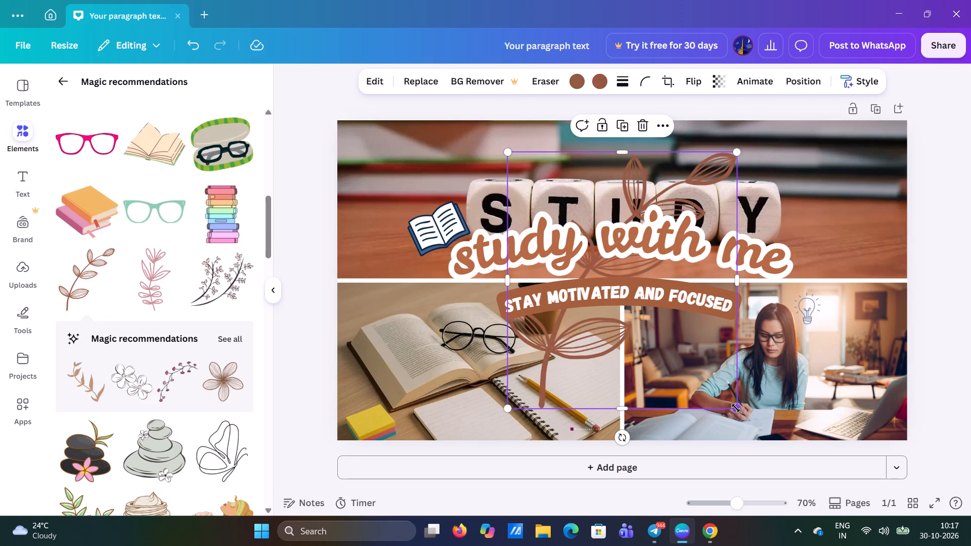
{"action": "left_click_drag", "start_coordinate": [736, 408], "coordinate": [352, 341]}
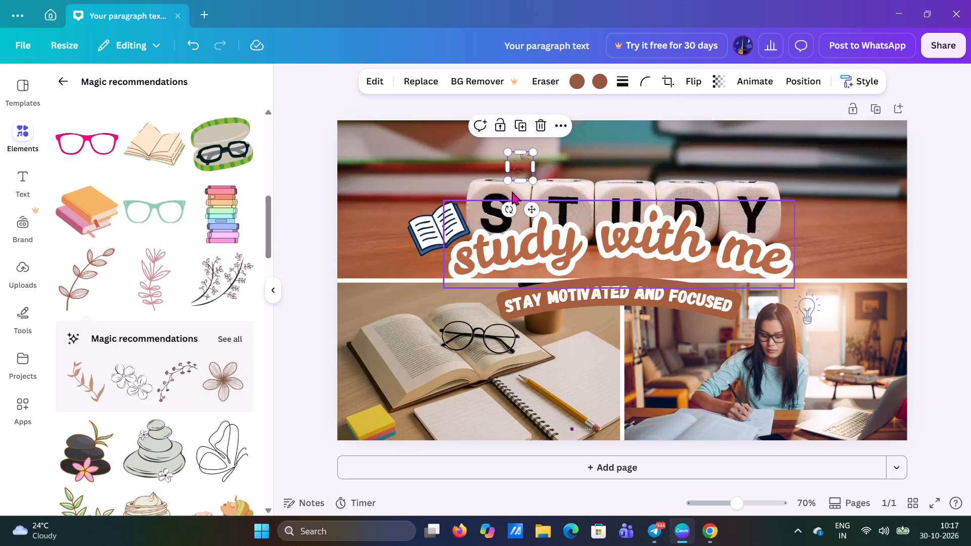
{"action": "left_click_drag", "start_coordinate": [523, 166], "coordinate": [489, 297]}
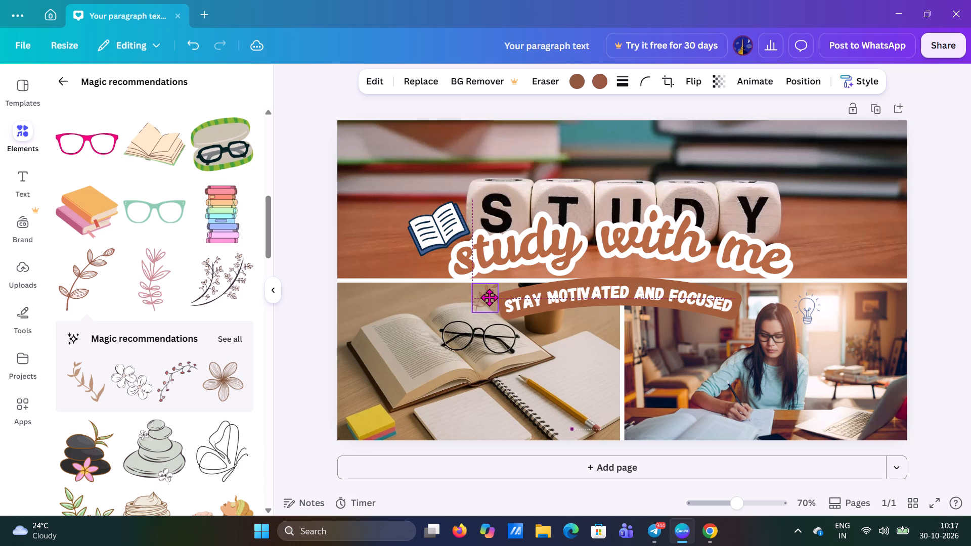
{"action": "left_click_drag", "start_coordinate": [489, 297], "coordinate": [489, 297]}
{"action": "left_click", "coordinate": [304, 309]}
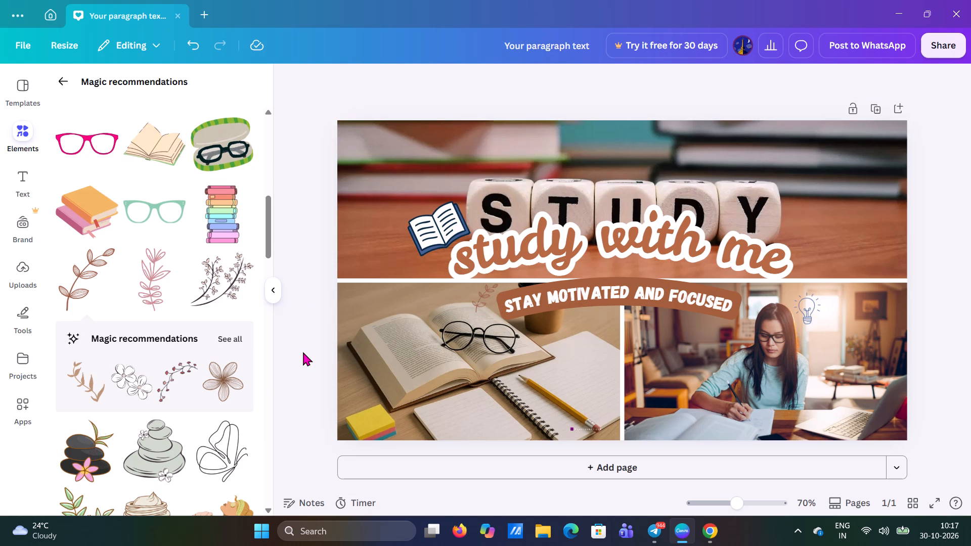
Browse the rest of the recommended graphics for another small decoration that suits the study collage.
{"action": "scroll", "coordinate": [151, 410], "scroll_direction": "up", "scroll_amount": 2}
{"action": "scroll", "coordinate": [151, 409], "scroll_direction": "down", "scroll_amount": 5}
{"action": "scroll", "coordinate": [145, 408], "scroll_direction": "up", "scroll_amount": 1}
{"action": "scroll", "coordinate": [145, 408], "scroll_direction": "down", "scroll_amount": 1}
{"action": "scroll", "coordinate": [143, 407], "scroll_direction": "up", "scroll_amount": 1}
{"action": "scroll", "coordinate": [143, 407], "scroll_direction": "down", "scroll_amount": 1}
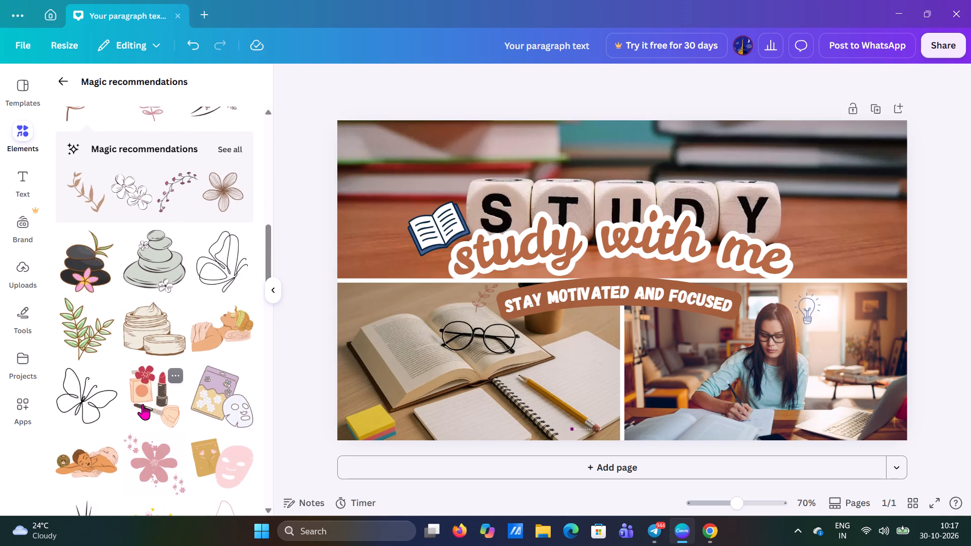
{"action": "scroll", "coordinate": [143, 404], "scroll_direction": "down", "scroll_amount": 1}
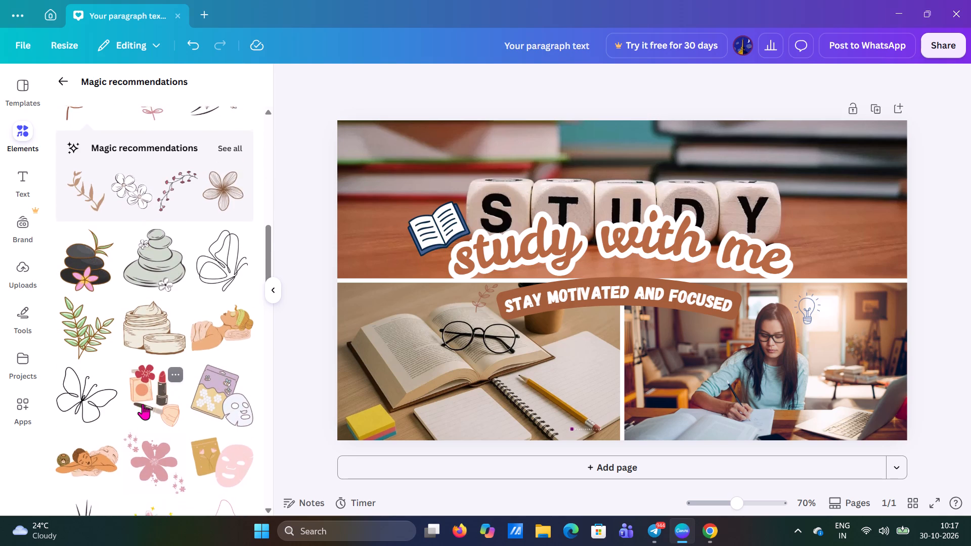
{"action": "scroll", "coordinate": [143, 404], "scroll_direction": "down", "scroll_amount": 1}
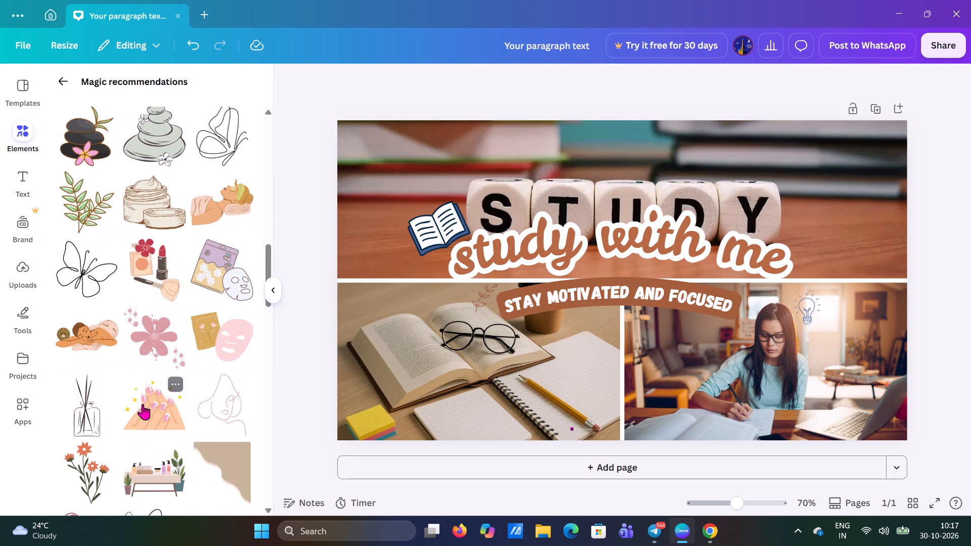
{"action": "scroll", "coordinate": [143, 404], "scroll_direction": "down", "scroll_amount": 1}
{"action": "scroll", "coordinate": [143, 404], "scroll_direction": "up", "scroll_amount": 3}
{"action": "scroll", "coordinate": [143, 404], "scroll_direction": "down", "scroll_amount": 6}
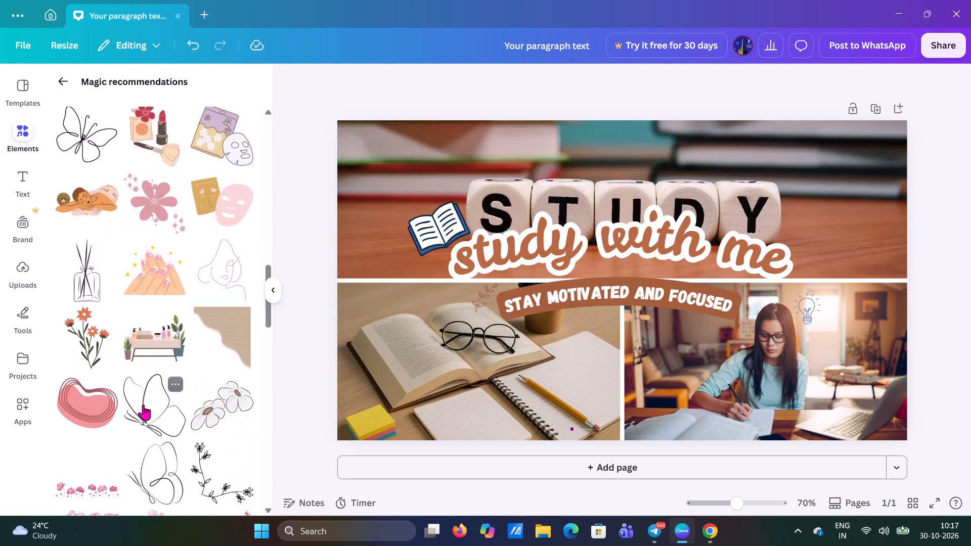
{"action": "scroll", "coordinate": [143, 404], "scroll_direction": "down", "scroll_amount": 3}
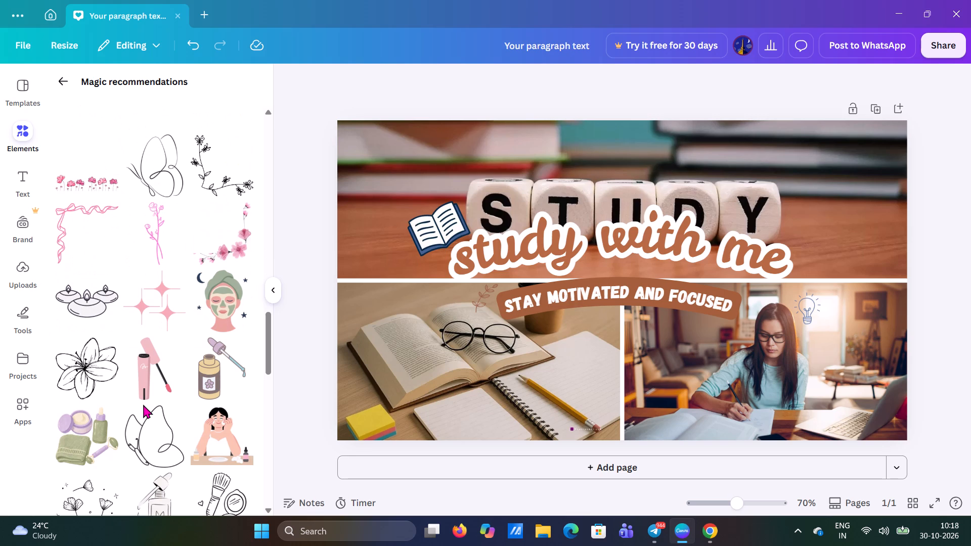
{"action": "scroll", "coordinate": [143, 404], "scroll_direction": "down", "scroll_amount": 3}
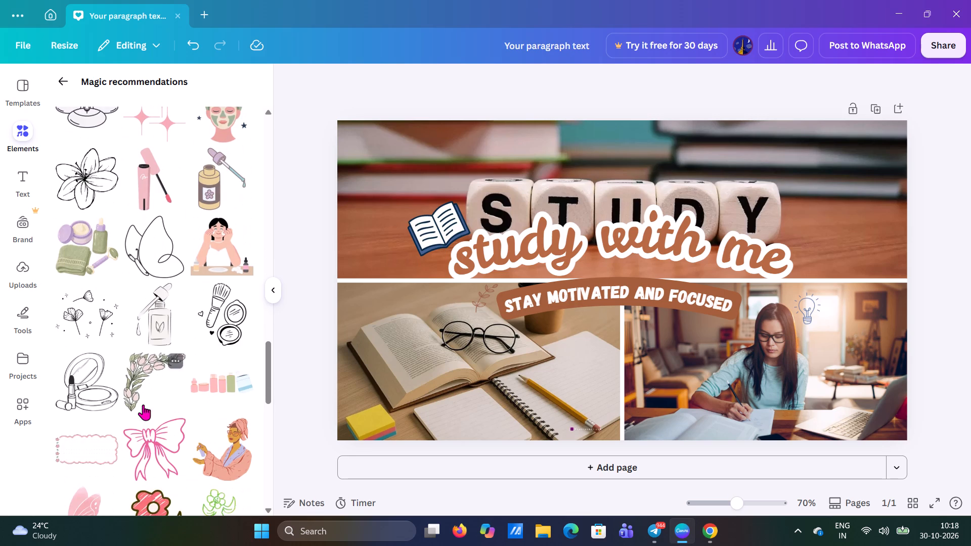
{"action": "scroll", "coordinate": [143, 404], "scroll_direction": "down", "scroll_amount": 1}
{"action": "scroll", "coordinate": [143, 404], "scroll_direction": "up", "scroll_amount": 1}
{"action": "scroll", "coordinate": [143, 404], "scroll_direction": "down", "scroll_amount": 1}
{"action": "scroll", "coordinate": [143, 404], "scroll_direction": "up", "scroll_amount": 1}
{"action": "scroll", "coordinate": [143, 404], "scroll_direction": "down", "scroll_amount": 2}
{"action": "scroll", "coordinate": [143, 404], "scroll_direction": "up", "scroll_amount": 1}
{"action": "scroll", "coordinate": [143, 404], "scroll_direction": "down", "scroll_amount": 1}
{"action": "scroll", "coordinate": [143, 404], "scroll_direction": "up", "scroll_amount": 1}
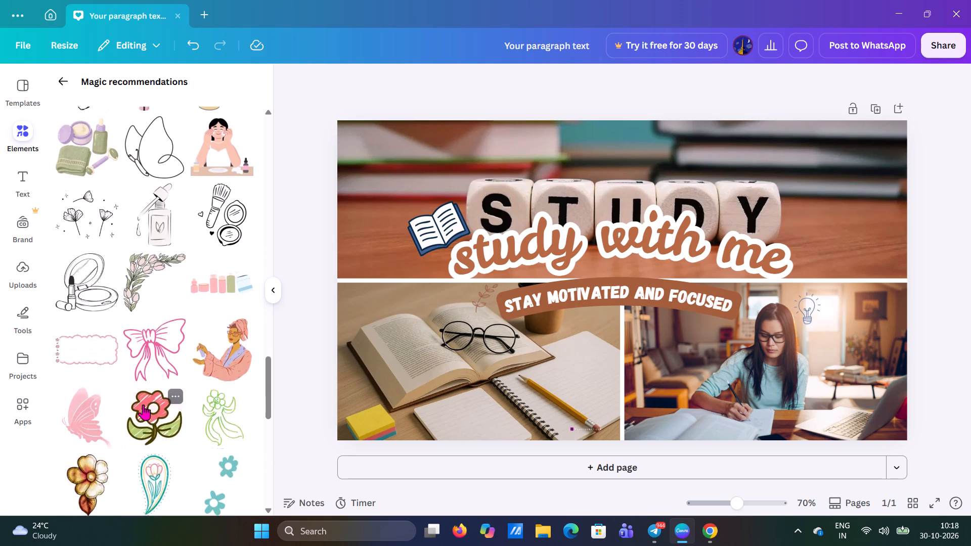
{"action": "scroll", "coordinate": [143, 404], "scroll_direction": "down", "scroll_amount": 4}
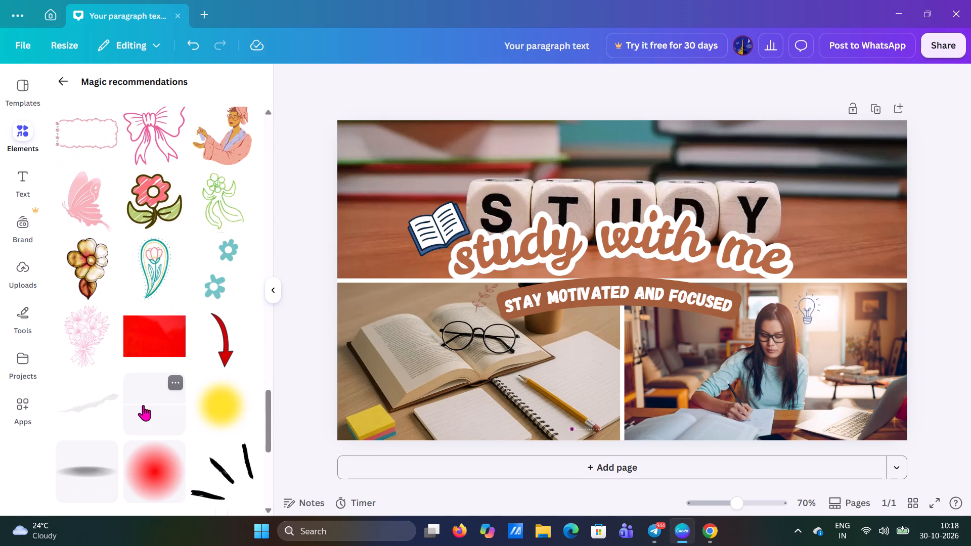
{"action": "scroll", "coordinate": [143, 405], "scroll_direction": "down", "scroll_amount": 5}
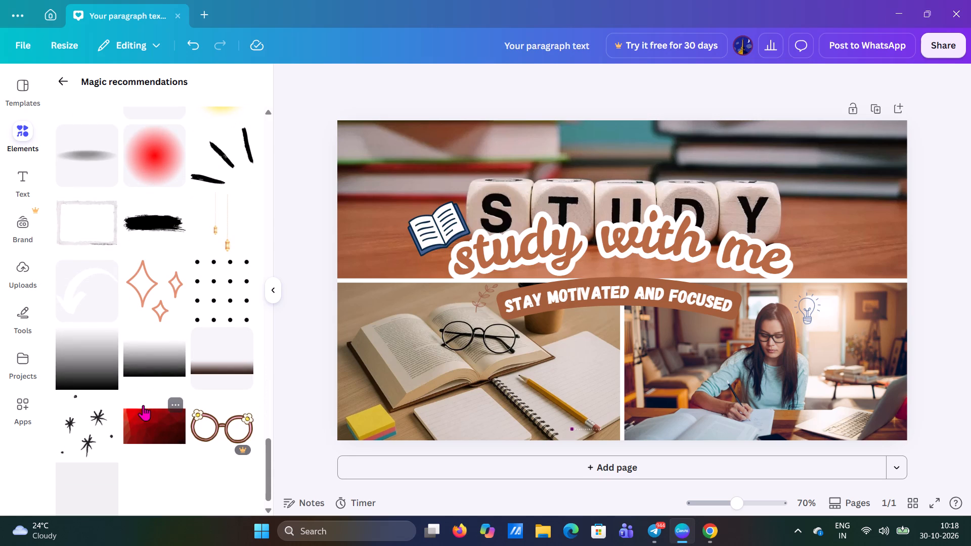
{"action": "scroll", "coordinate": [143, 405], "scroll_direction": "down", "scroll_amount": 3}
{"action": "scroll", "coordinate": [143, 405], "scroll_direction": "up", "scroll_amount": 1}
{"action": "scroll", "coordinate": [143, 405], "scroll_direction": "down", "scroll_amount": 3}
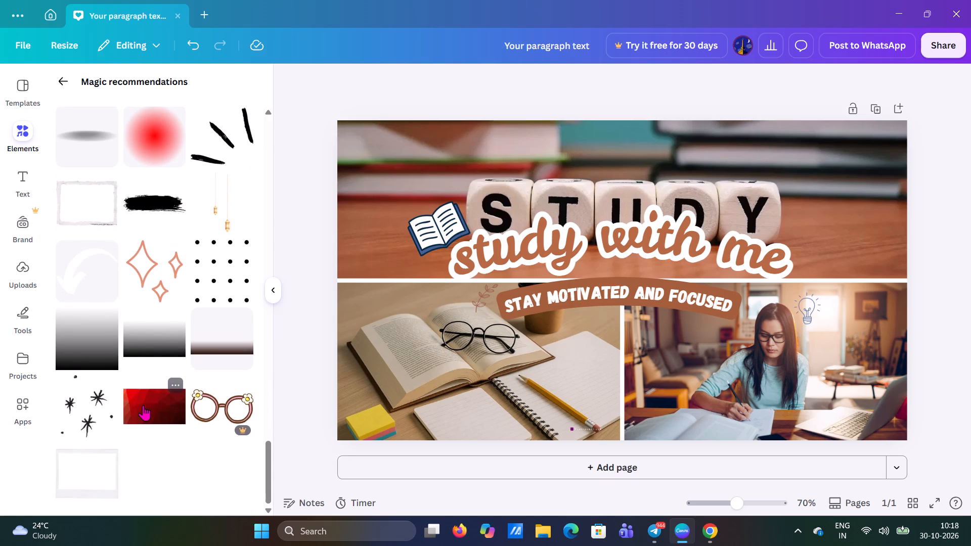
{"action": "scroll", "coordinate": [143, 405], "scroll_direction": "down", "scroll_amount": 2}
{"action": "scroll", "coordinate": [143, 405], "scroll_direction": "up", "scroll_amount": 1}
{"action": "scroll", "coordinate": [143, 405], "scroll_direction": "down", "scroll_amount": 1}
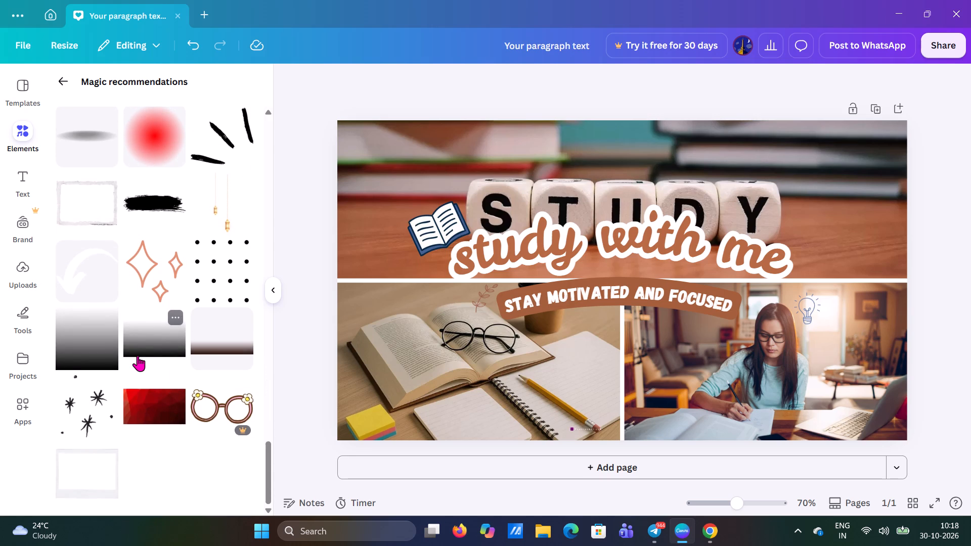
{"action": "scroll", "coordinate": [138, 355], "scroll_direction": "up", "scroll_amount": 2}
{"action": "scroll", "coordinate": [138, 355], "scroll_direction": "down", "scroll_amount": 3}
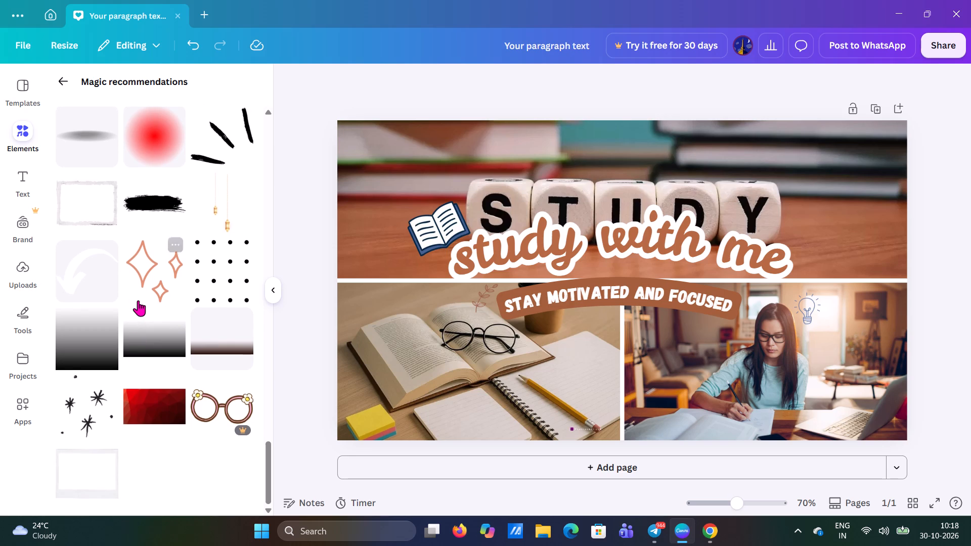
{"action": "scroll", "coordinate": [138, 300], "scroll_direction": "down", "scroll_amount": 2}
Add the black target-with-arrow graphic from the recommended elements, shrunk to a small icon, just below the subheading banner beside the cup in the open-book photo.
{"action": "left_click", "coordinate": [59, 80]}
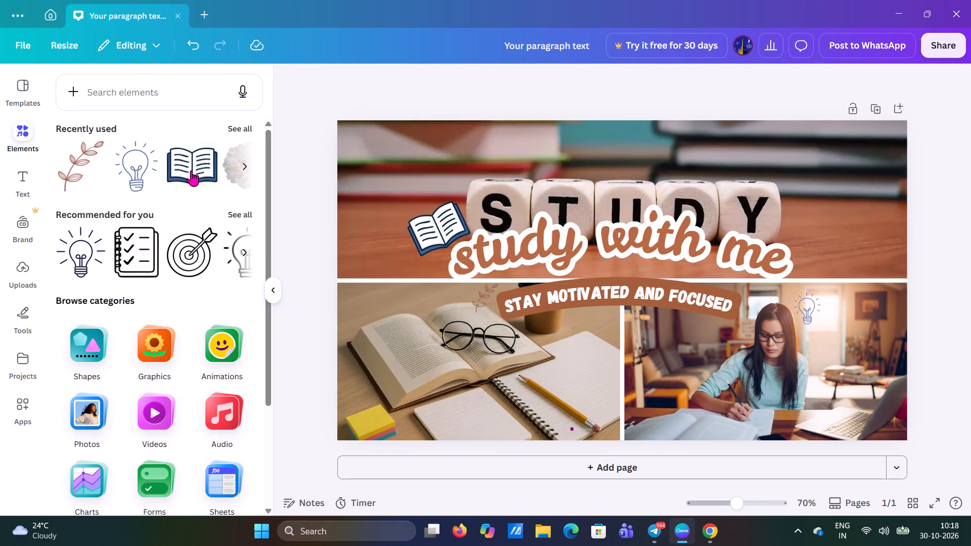
{"action": "left_click", "coordinate": [191, 252]}
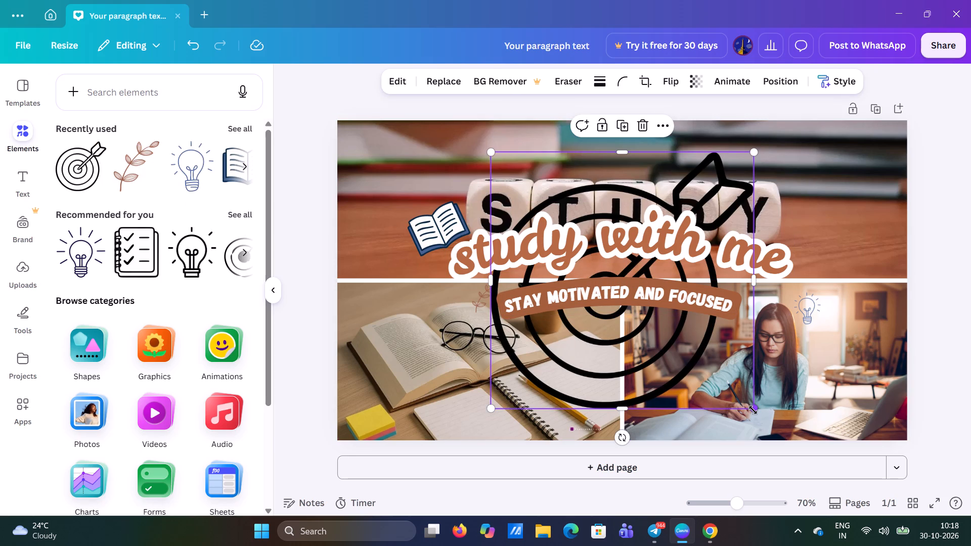
{"action": "left_click_drag", "start_coordinate": [753, 410], "coordinate": [445, 304]}
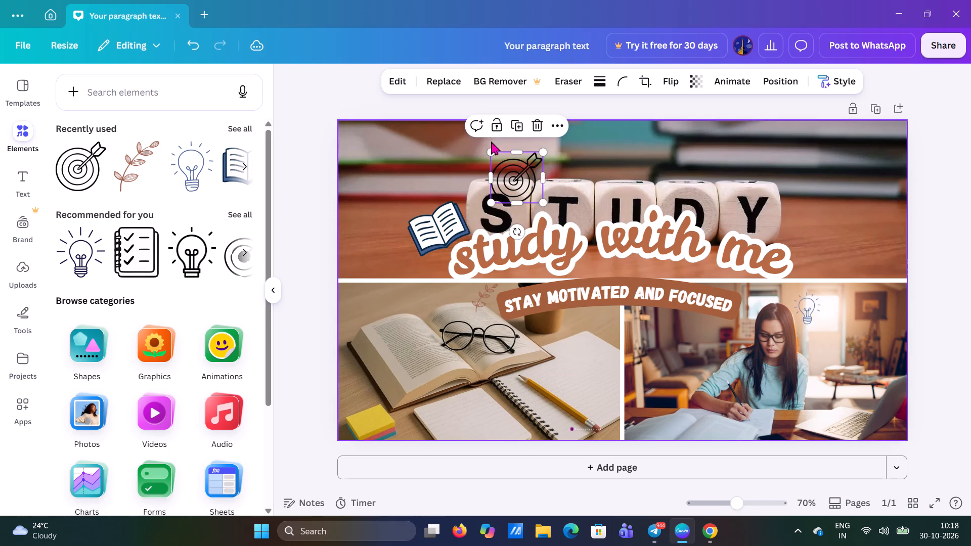
{"action": "left_click_drag", "start_coordinate": [515, 171], "coordinate": [402, 300]}
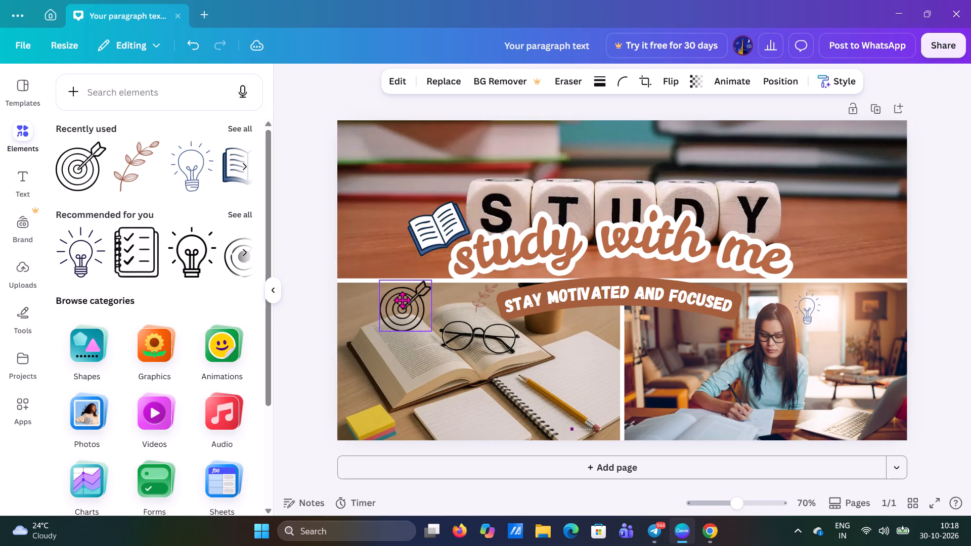
{"action": "left_click_drag", "start_coordinate": [402, 300], "coordinate": [395, 300]}
{"action": "left_click_drag", "start_coordinate": [418, 328], "coordinate": [362, 334]}
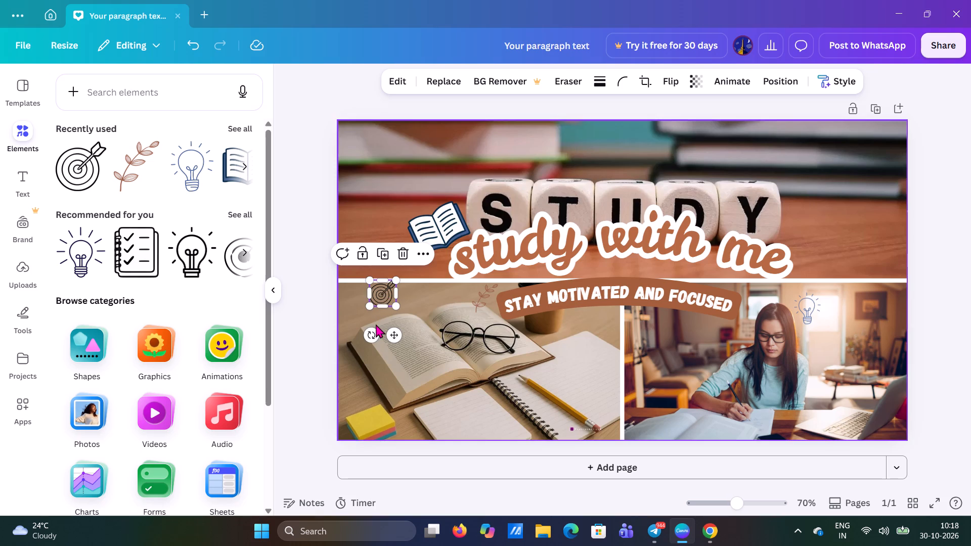
{"action": "left_click_drag", "start_coordinate": [397, 335], "coordinate": [403, 364]}
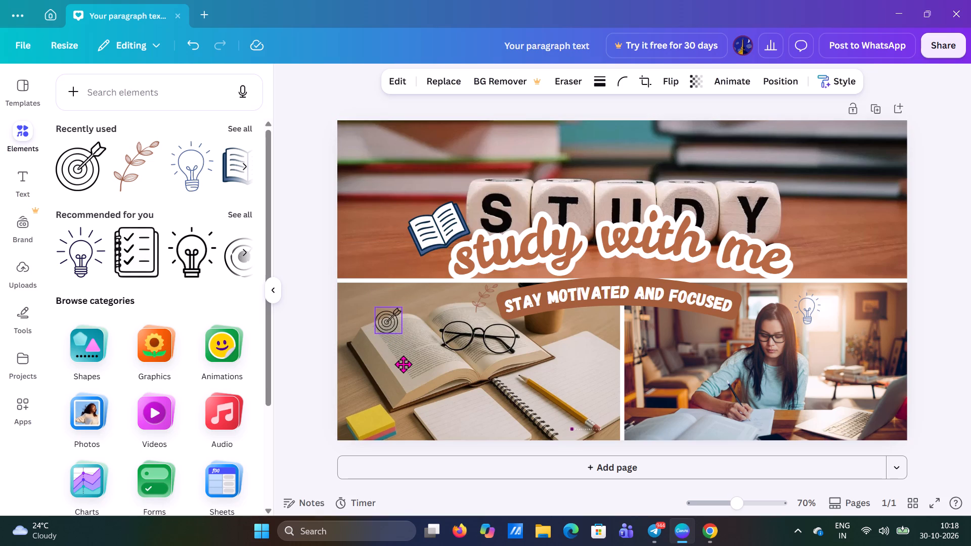
{"action": "left_click_drag", "start_coordinate": [403, 364], "coordinate": [438, 387]}
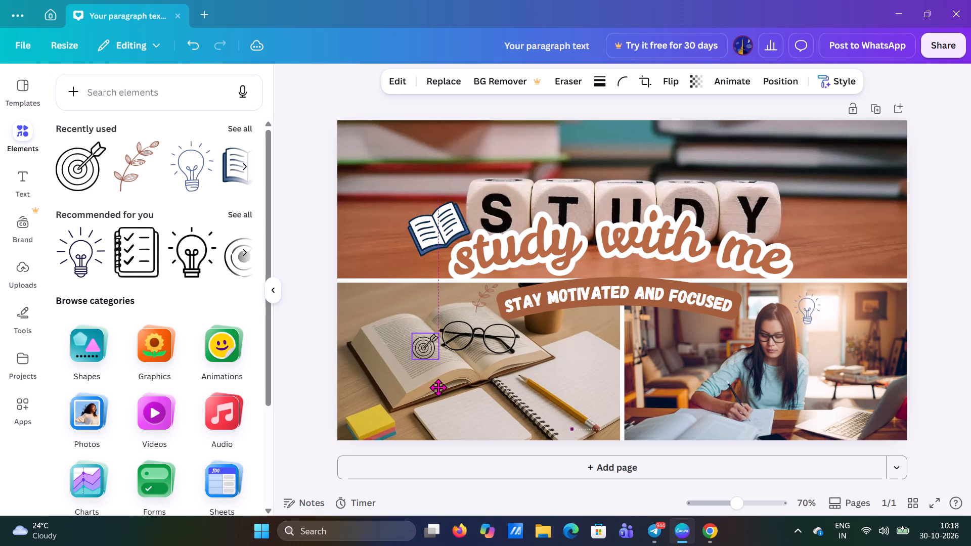
{"action": "left_click_drag", "start_coordinate": [438, 387], "coordinate": [404, 193]}
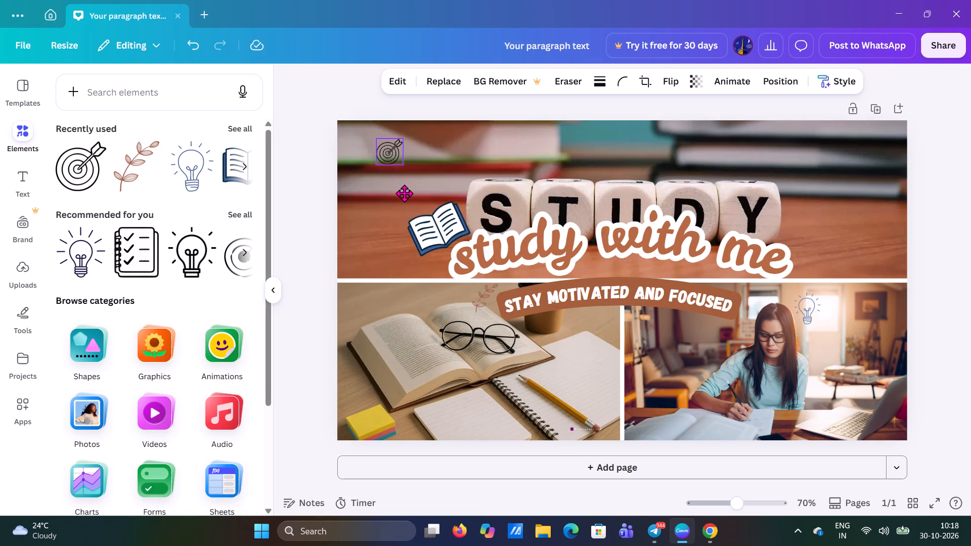
{"action": "left_click_drag", "start_coordinate": [404, 193], "coordinate": [697, 402]}
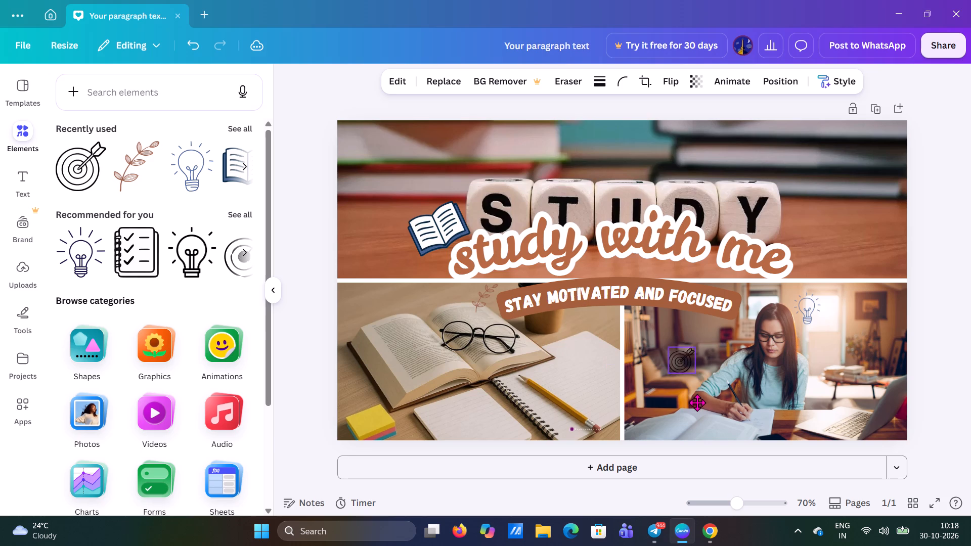
{"action": "left_click_drag", "start_coordinate": [697, 402], "coordinate": [600, 363]}
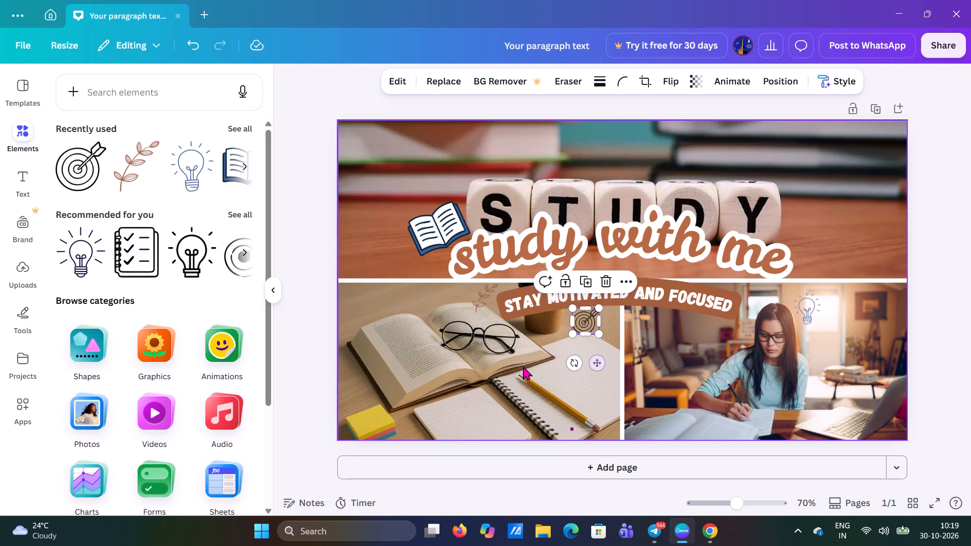
{"action": "left_click", "coordinate": [315, 226]}
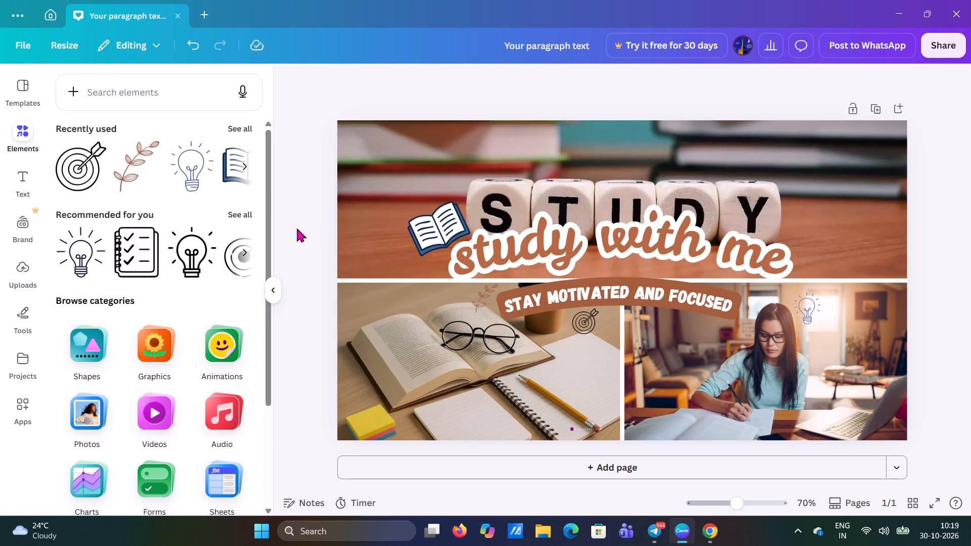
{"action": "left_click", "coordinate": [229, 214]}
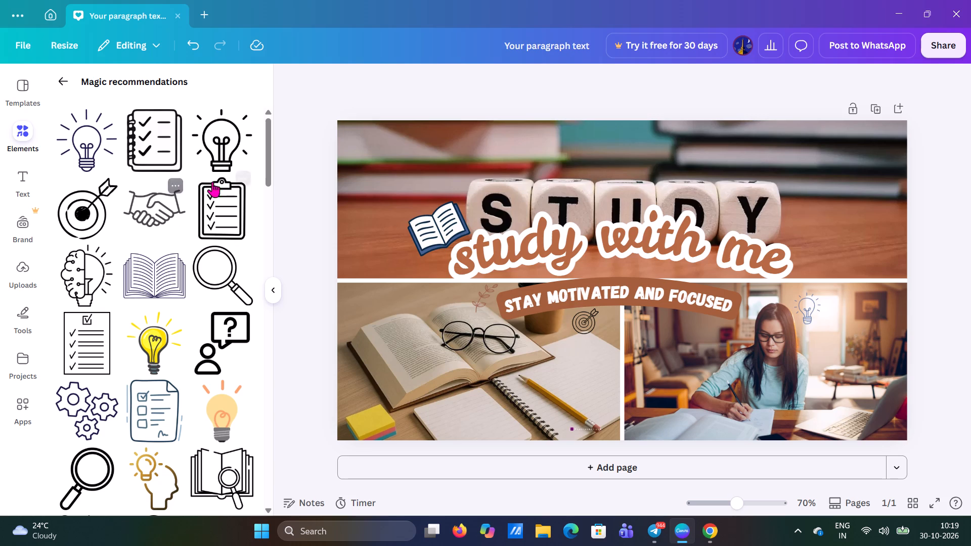
Minimize the Canva window and close the Chrome window holding the "study" image search.
{"action": "left_click", "coordinate": [894, 5]}
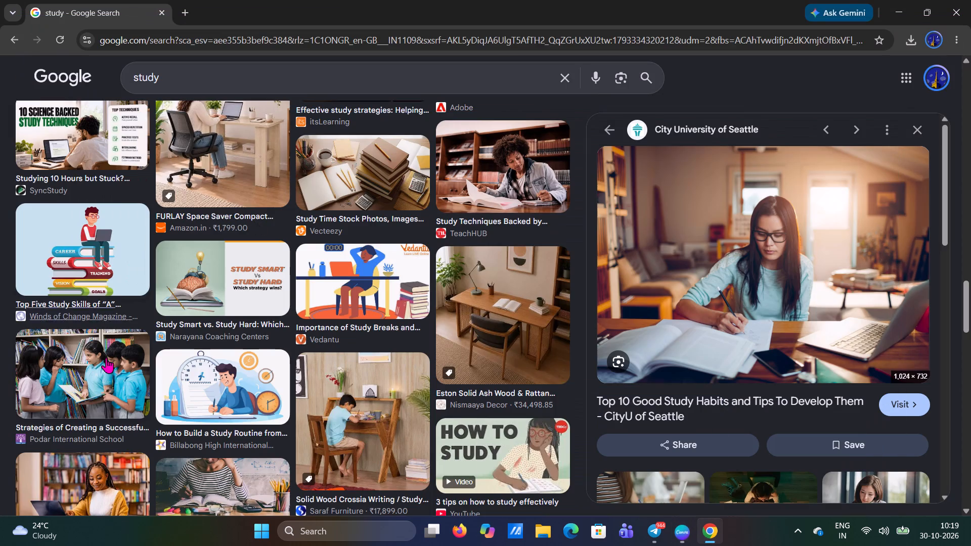
{"action": "left_click", "coordinate": [970, 0]}
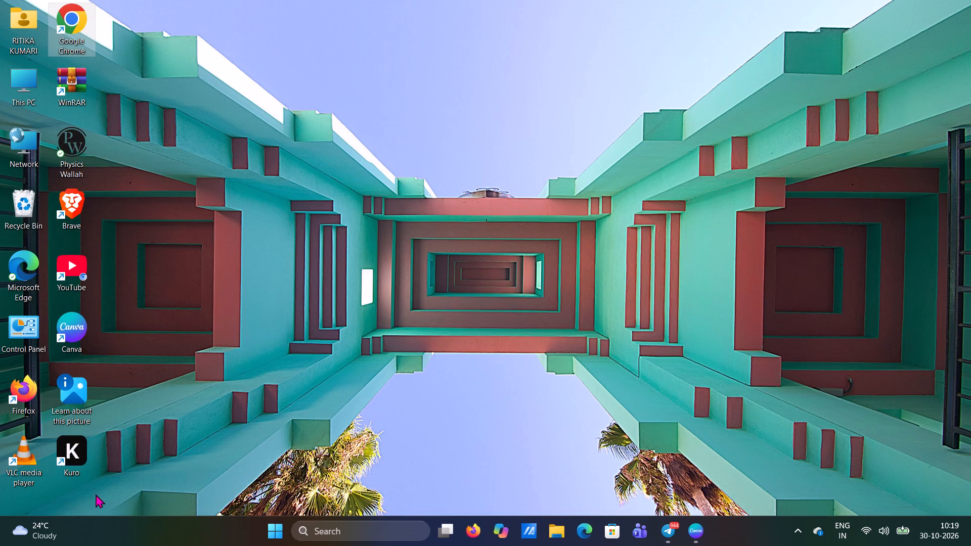
Launch the Kuro app from the desktop.
{"action": "left_click", "coordinate": [92, 435]}
{"action": "double_click", "coordinate": [79, 442]}
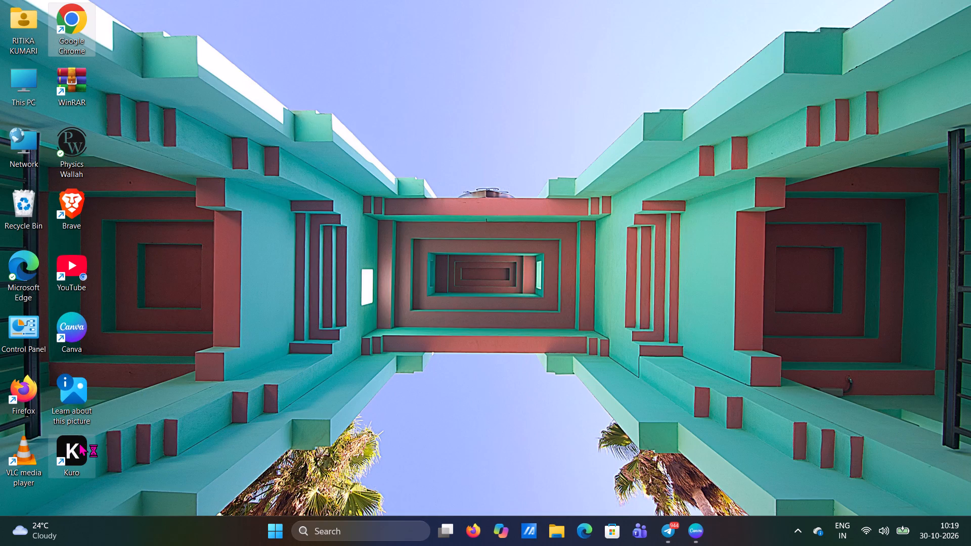